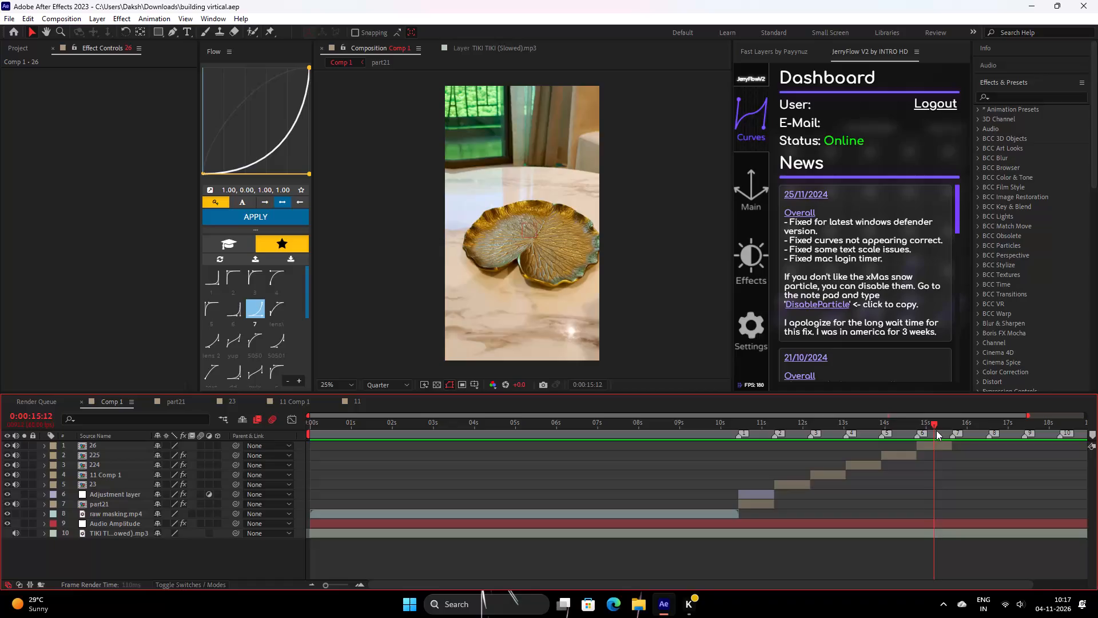
Preview the Comp 1 edit, scrubbing back to the start and playing it through to the end of layer 26.
{"action": "key", "text": "space"}
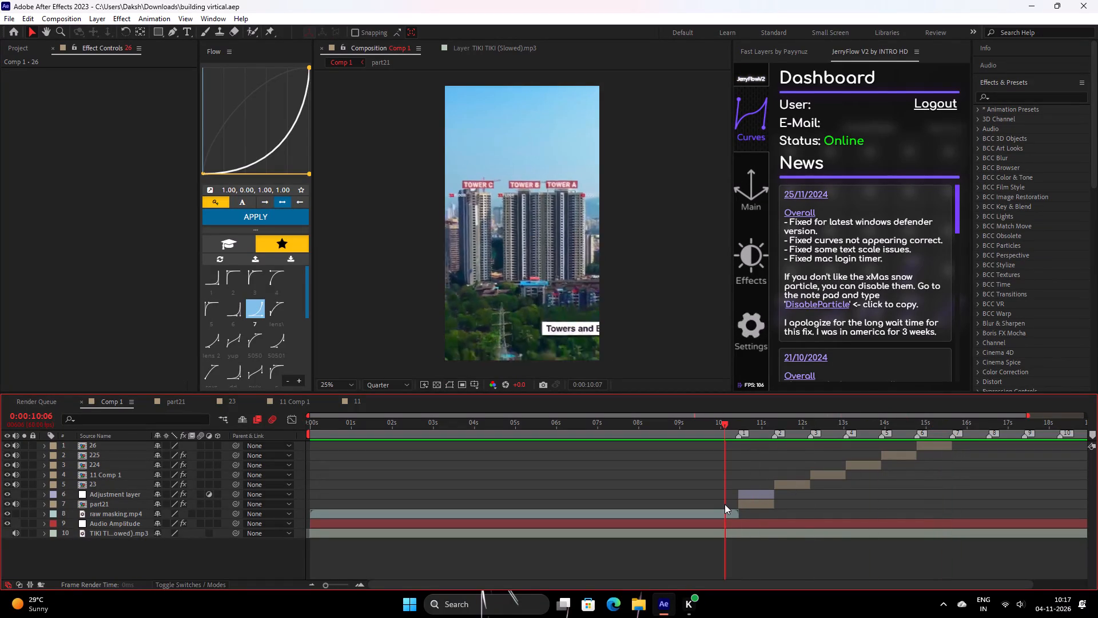
{"action": "key", "text": "space"}
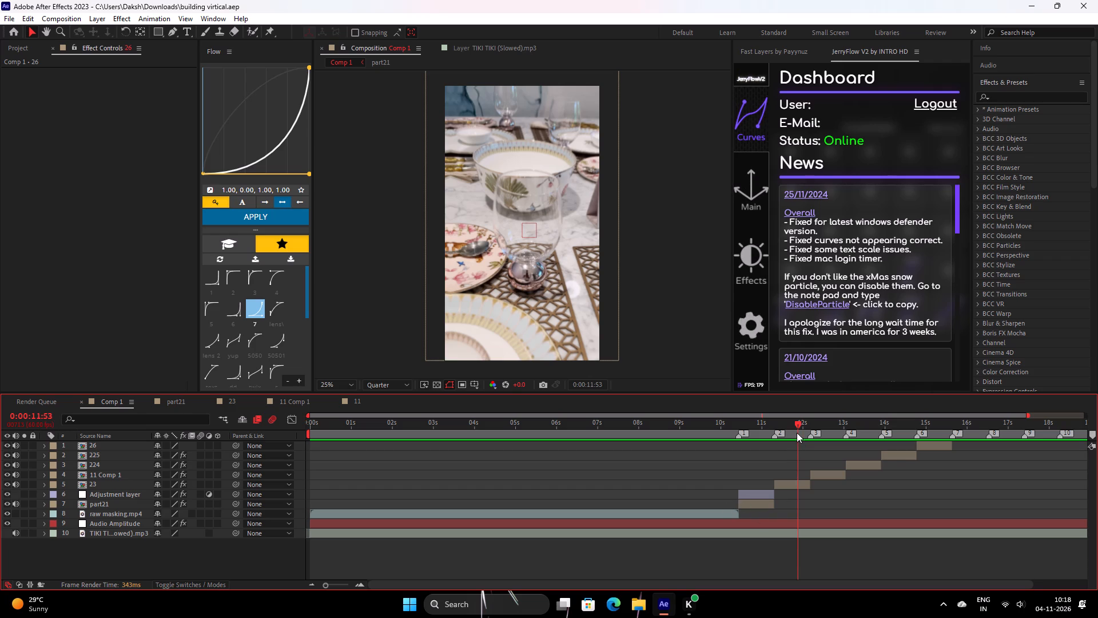
{"action": "left_click_drag", "start_coordinate": [797, 433], "coordinate": [703, 466]}
{"action": "key", "text": "space"}
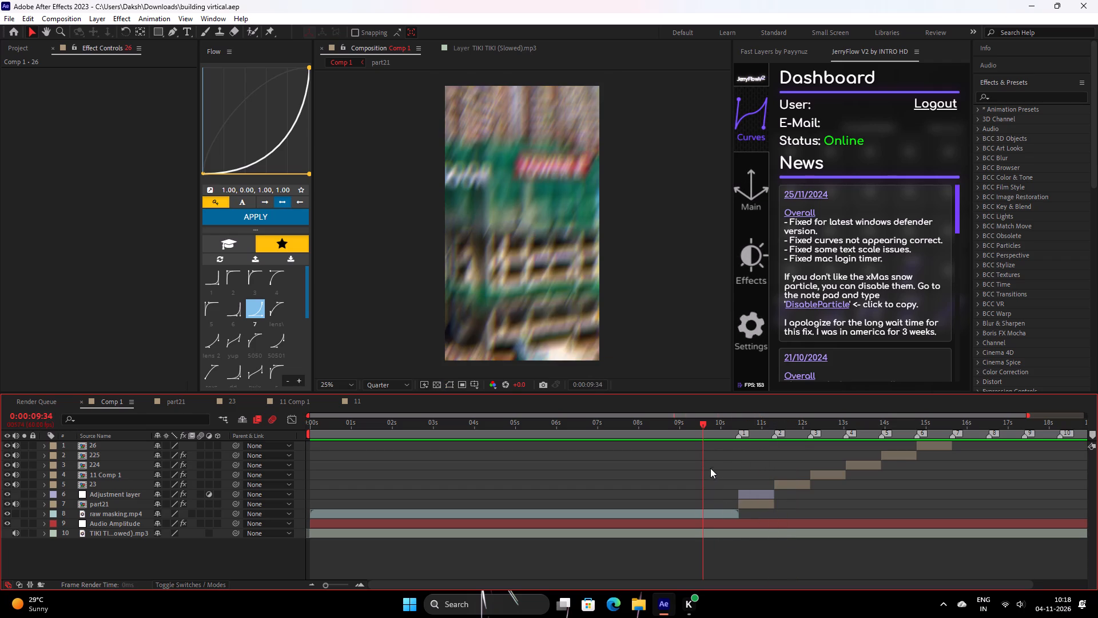
{"action": "left_click_drag", "start_coordinate": [706, 430], "coordinate": [250, 493]}
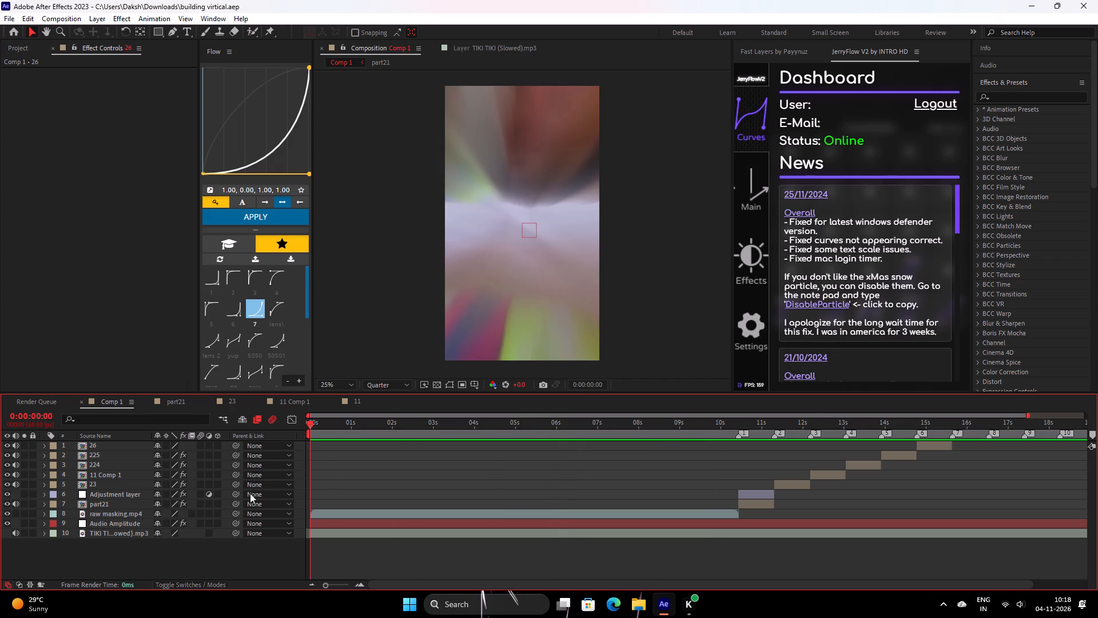
{"action": "left_click_drag", "start_coordinate": [250, 493], "coordinate": [291, 507]}
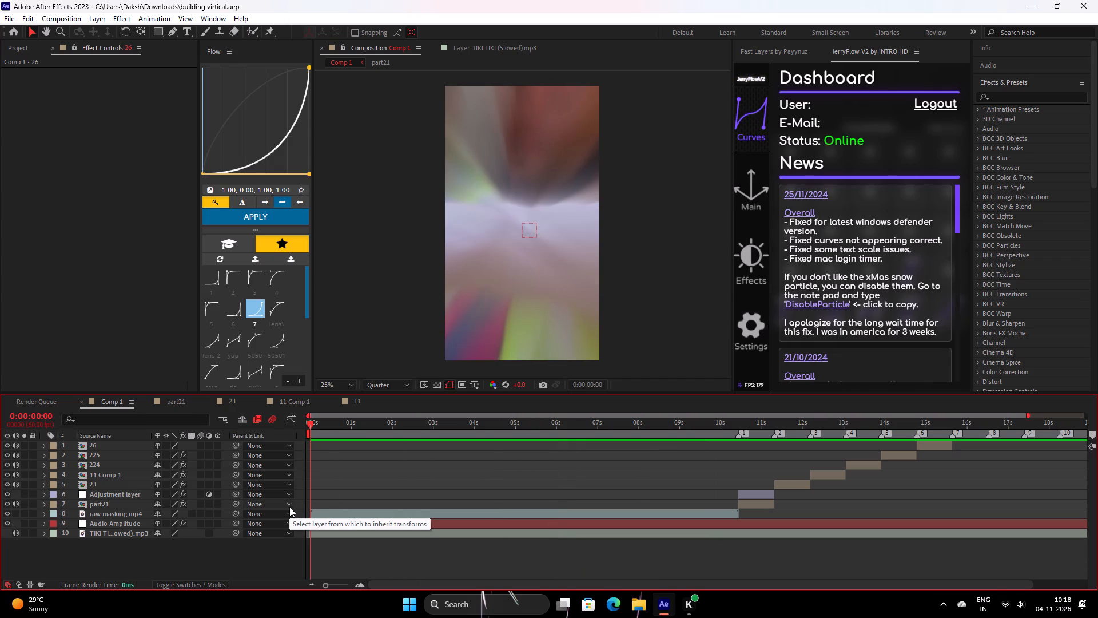
{"action": "key", "text": "space"}
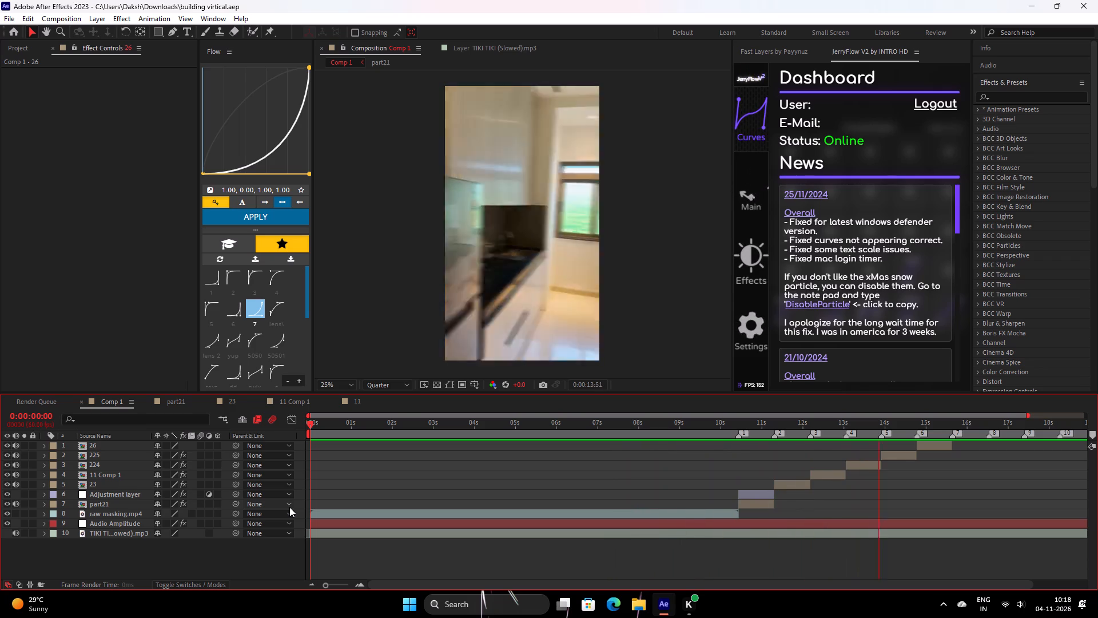
{"action": "key", "text": "space"}
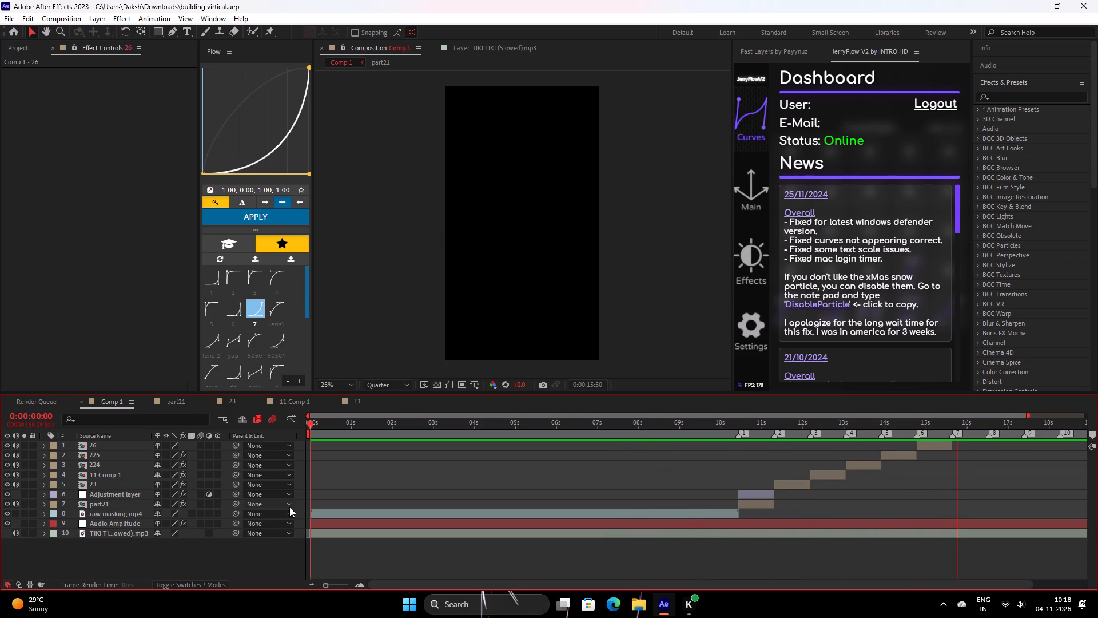
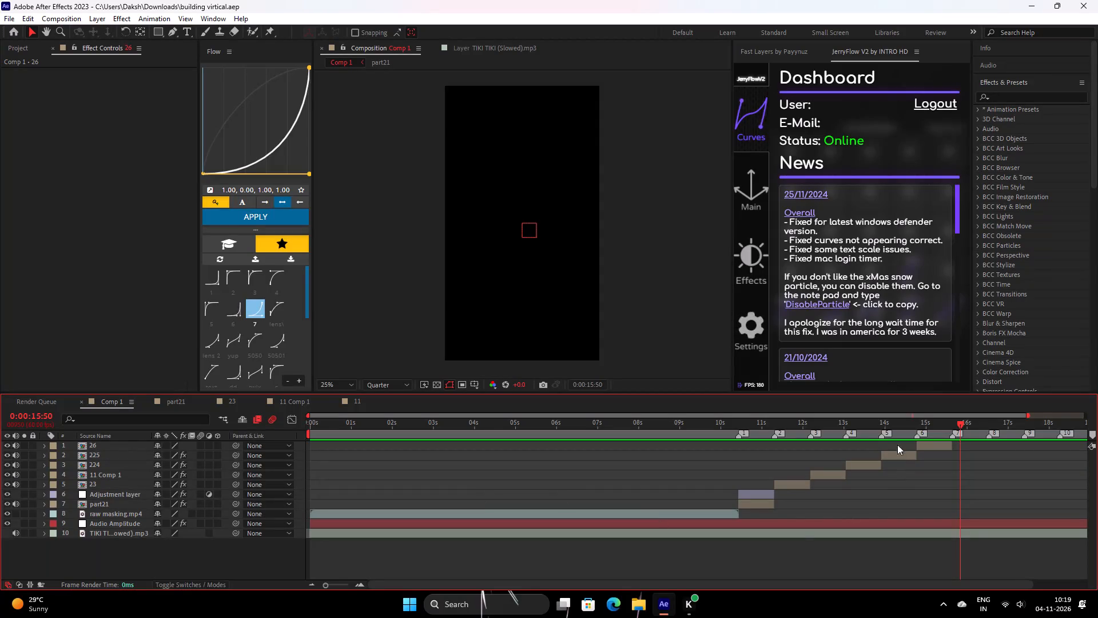
Preview the Comp 1 edit from 0:00:09:22 through the staggered clips, stopping during layer 26.
{"action": "left_click_drag", "start_coordinate": [904, 426], "coordinate": [857, 441]}
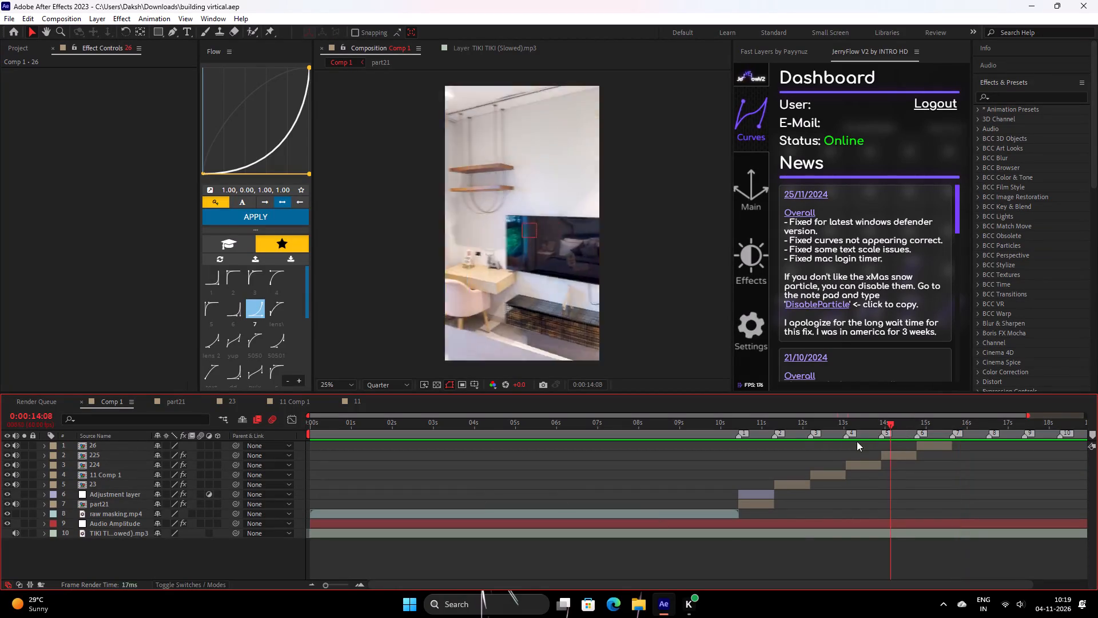
{"action": "left_click_drag", "start_coordinate": [857, 441], "coordinate": [694, 461]}
{"action": "key", "text": "space"}
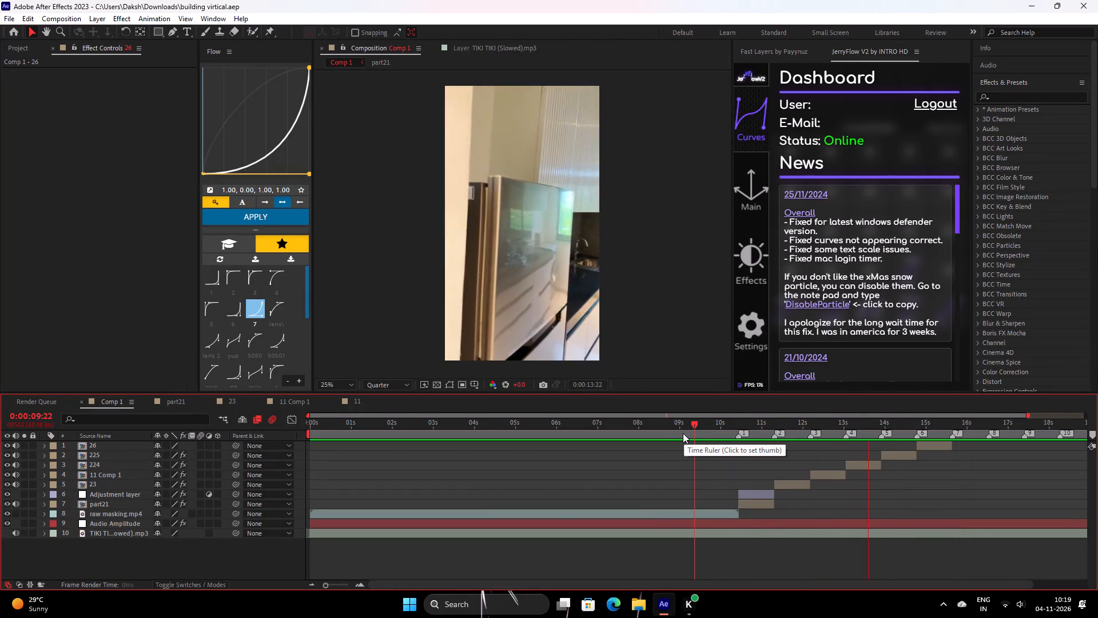
{"action": "key", "text": "space"}
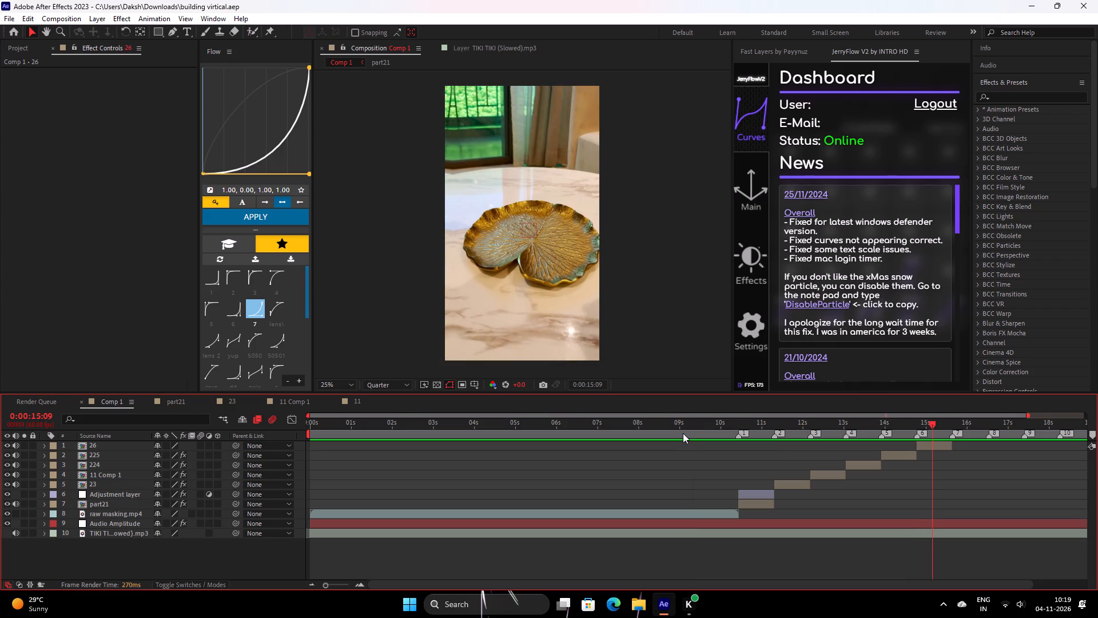
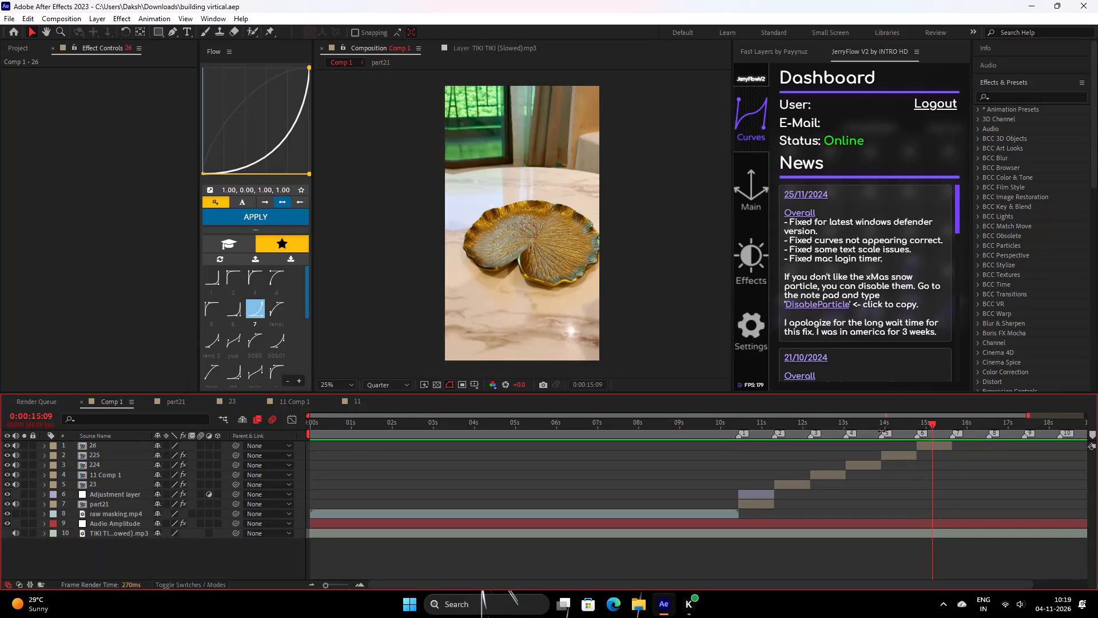
Preview the staggered clip sequence in Comp 1 from 0:00:10:02, and again from 0:00:10:18, stopping past the end of layer 26.
{"action": "left_click_drag", "start_coordinate": [880, 431], "coordinate": [867, 435]}
{"action": "key", "text": "ctrl+z"}
{"action": "left_click_drag", "start_coordinate": [886, 425], "coordinate": [722, 500]}
{"action": "key", "text": "space"}
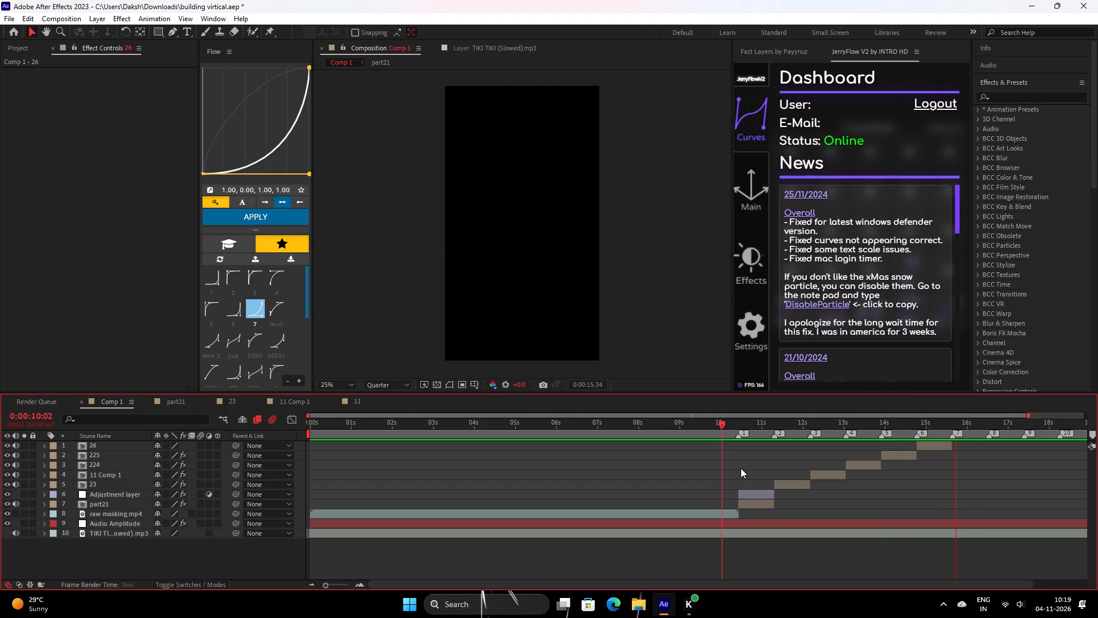
{"action": "key", "text": "space"}
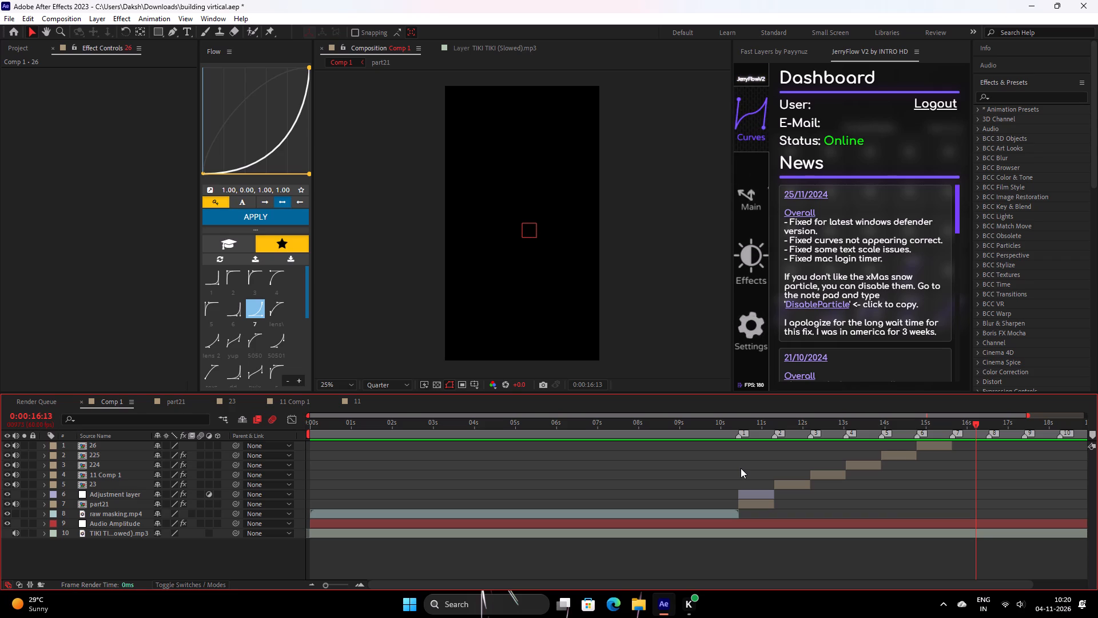
{"action": "left_click_drag", "start_coordinate": [754, 427], "coordinate": [733, 477]}
{"action": "key", "text": "space"}
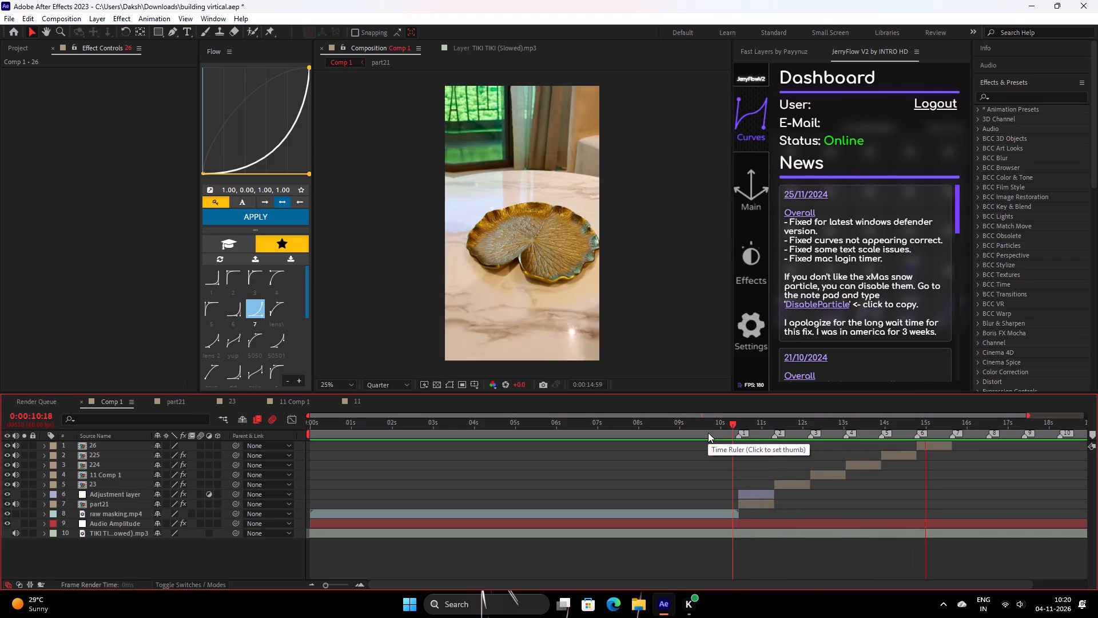
{"action": "key", "text": "space"}
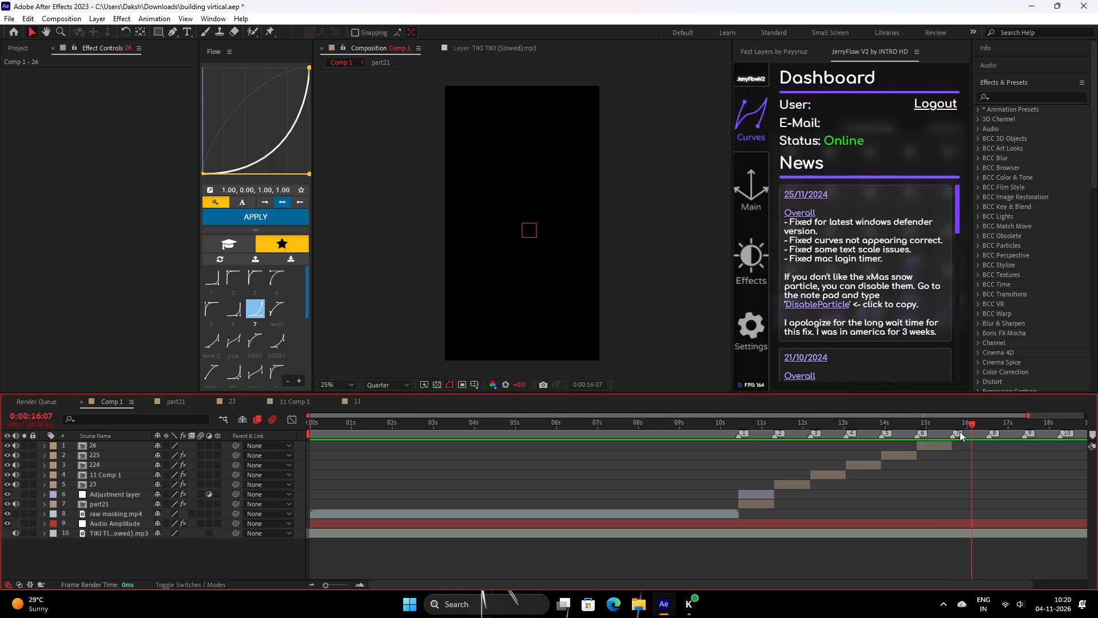
Place the playhead at the end of layer 26, at 0:00:15:39.
{"action": "left_click_drag", "start_coordinate": [960, 431], "coordinate": [952, 448]}
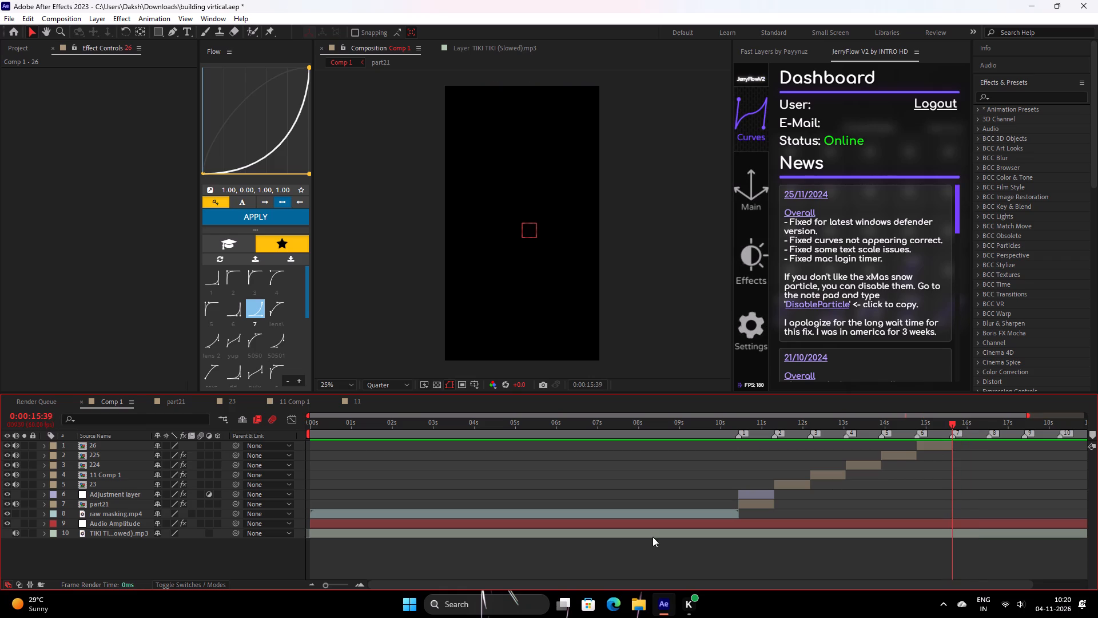
{"action": "double_click", "coordinate": [363, 584]}
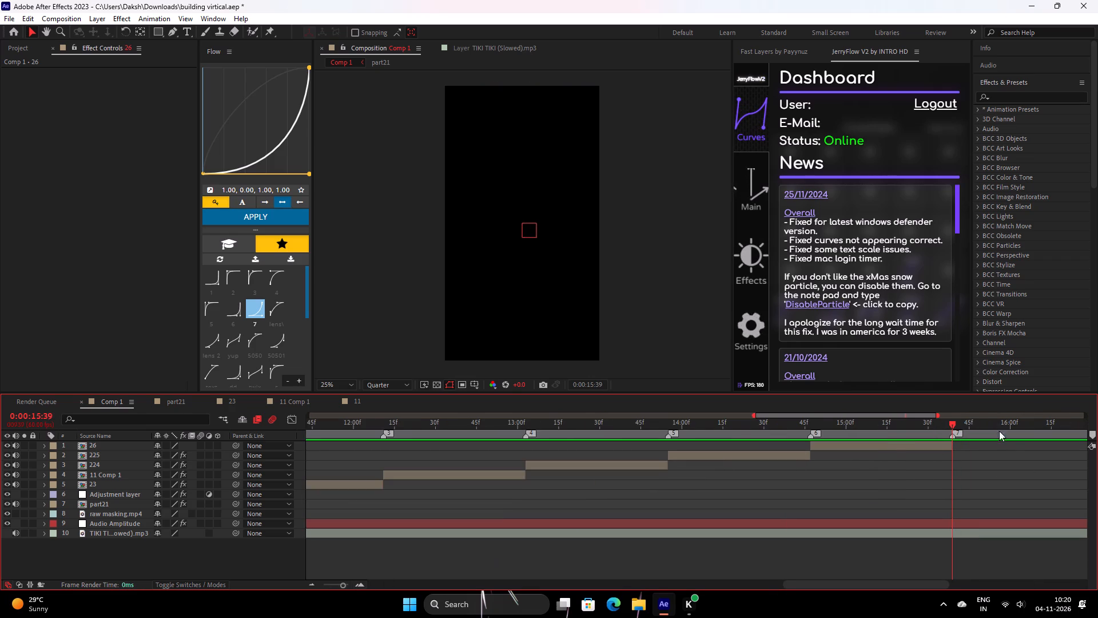
{"action": "double_click", "coordinate": [313, 587]}
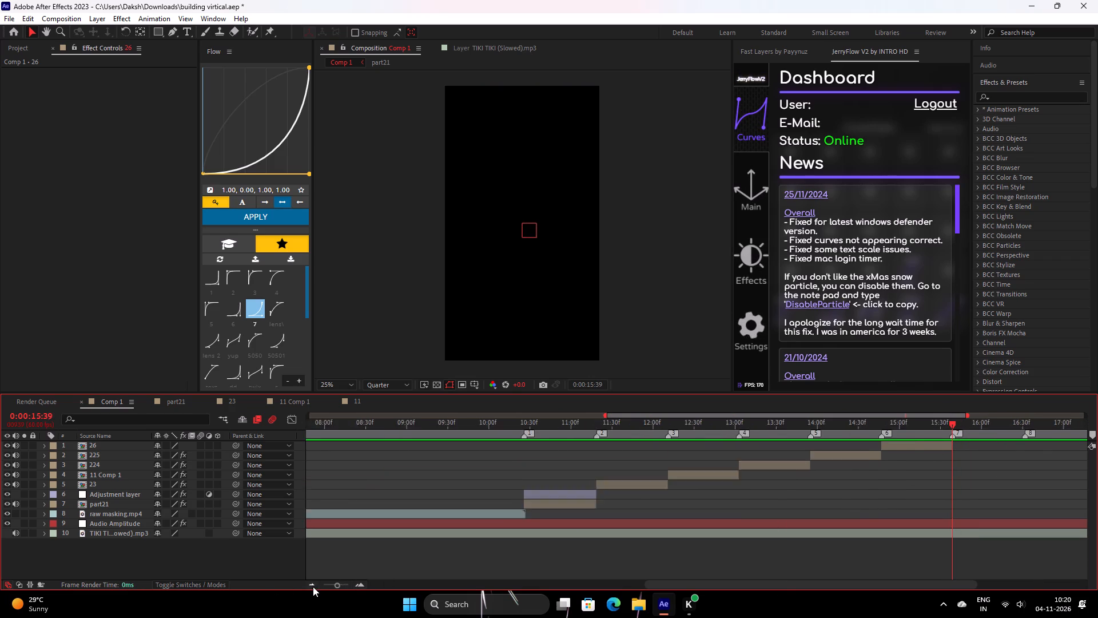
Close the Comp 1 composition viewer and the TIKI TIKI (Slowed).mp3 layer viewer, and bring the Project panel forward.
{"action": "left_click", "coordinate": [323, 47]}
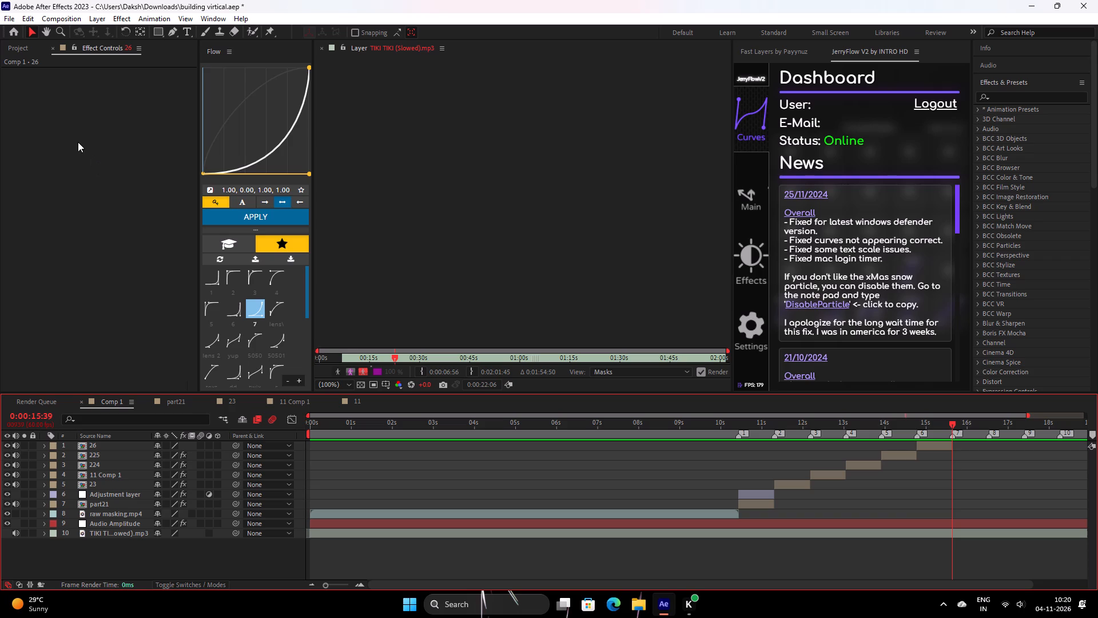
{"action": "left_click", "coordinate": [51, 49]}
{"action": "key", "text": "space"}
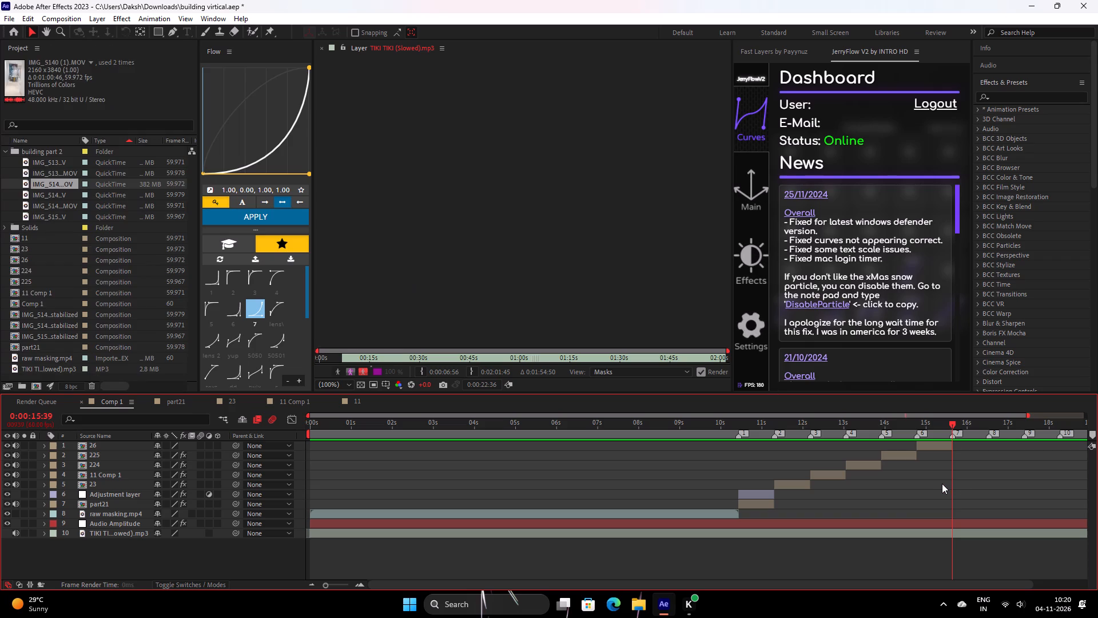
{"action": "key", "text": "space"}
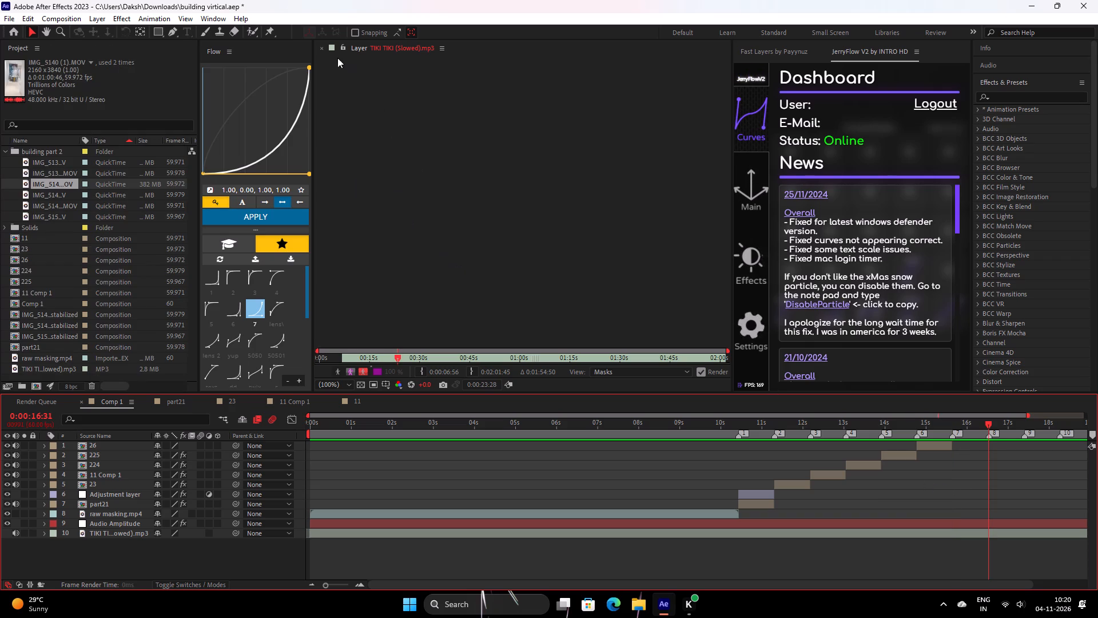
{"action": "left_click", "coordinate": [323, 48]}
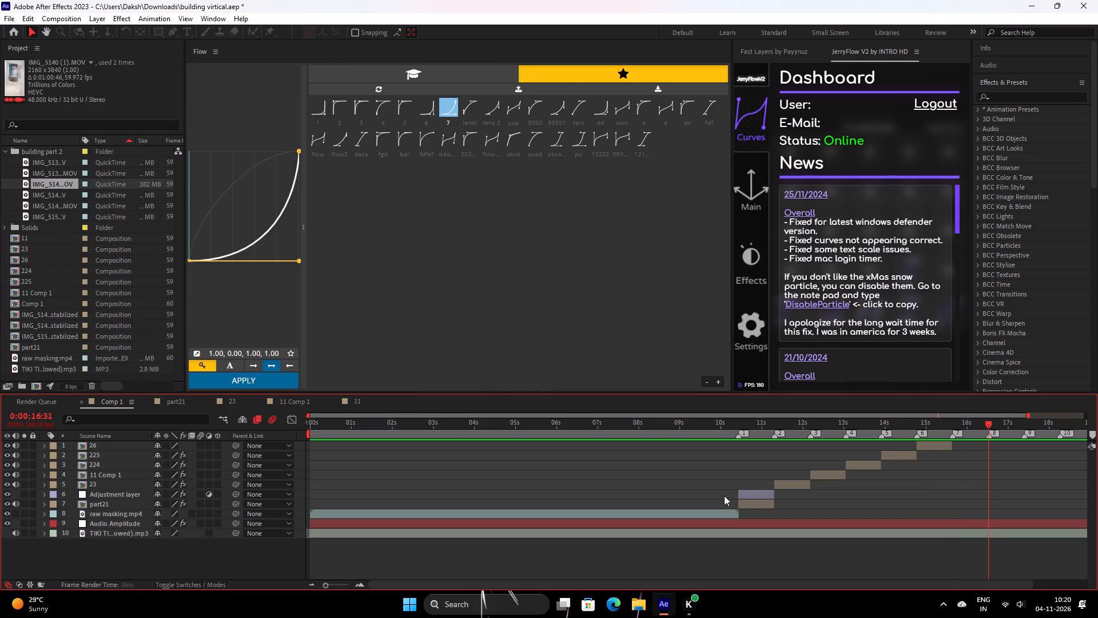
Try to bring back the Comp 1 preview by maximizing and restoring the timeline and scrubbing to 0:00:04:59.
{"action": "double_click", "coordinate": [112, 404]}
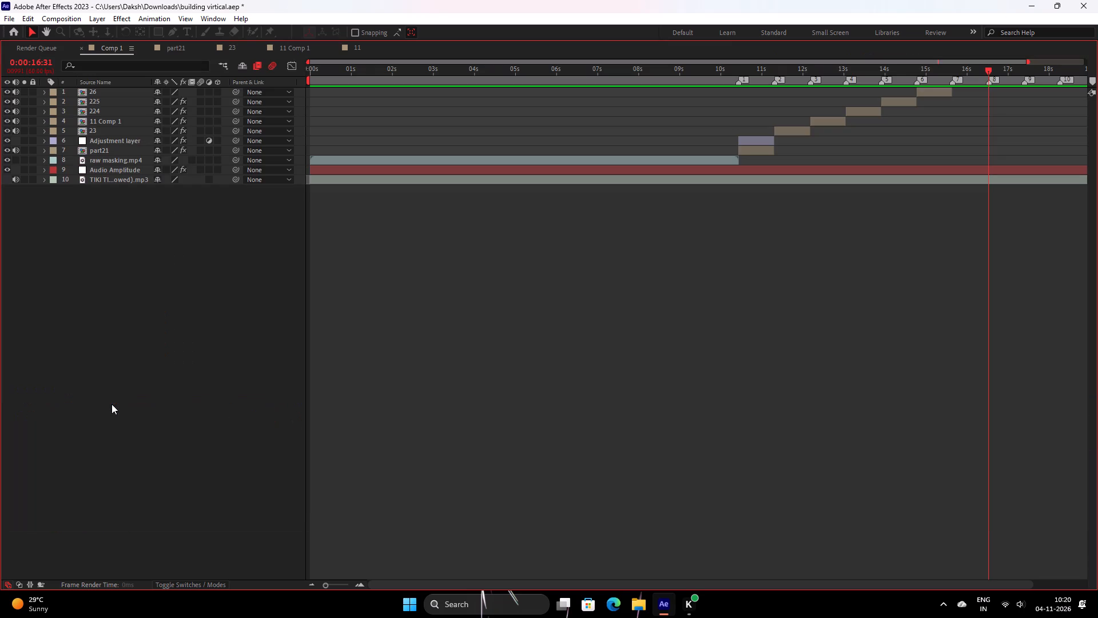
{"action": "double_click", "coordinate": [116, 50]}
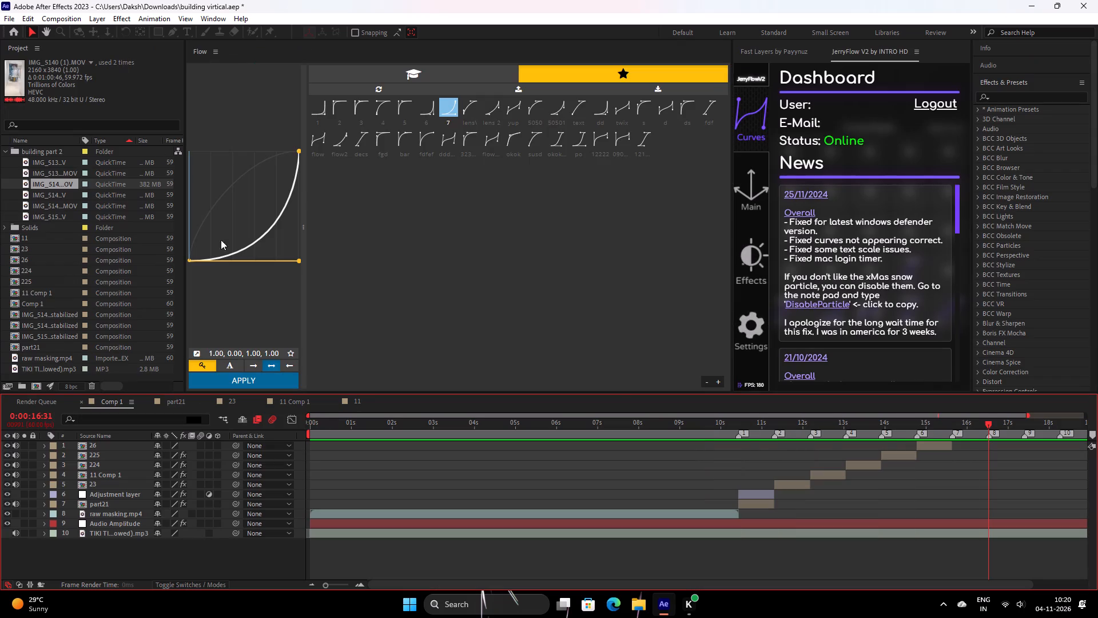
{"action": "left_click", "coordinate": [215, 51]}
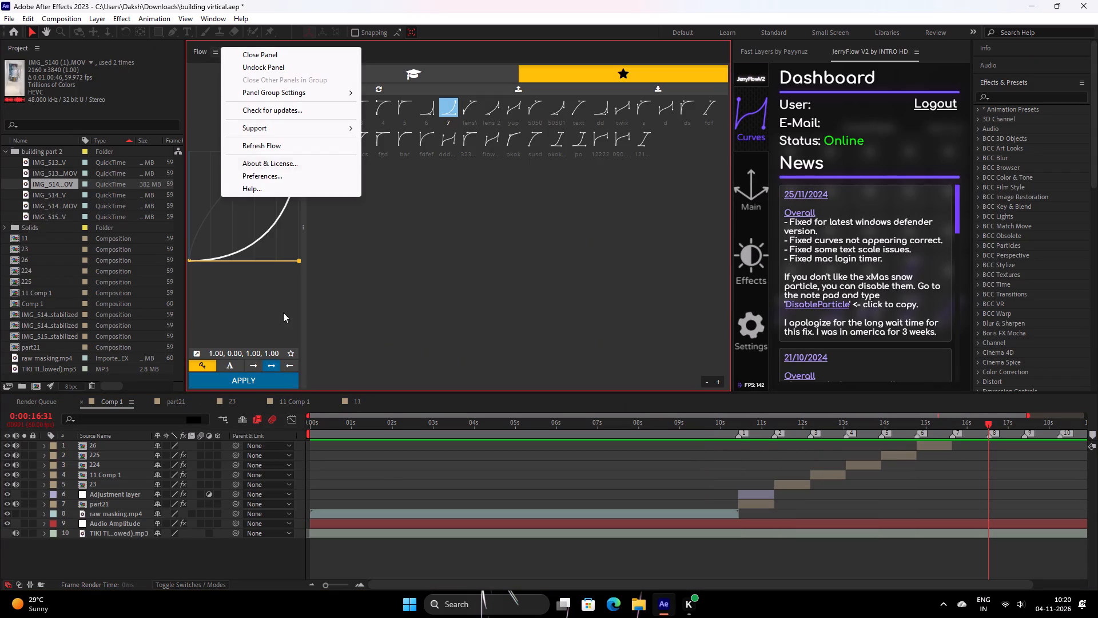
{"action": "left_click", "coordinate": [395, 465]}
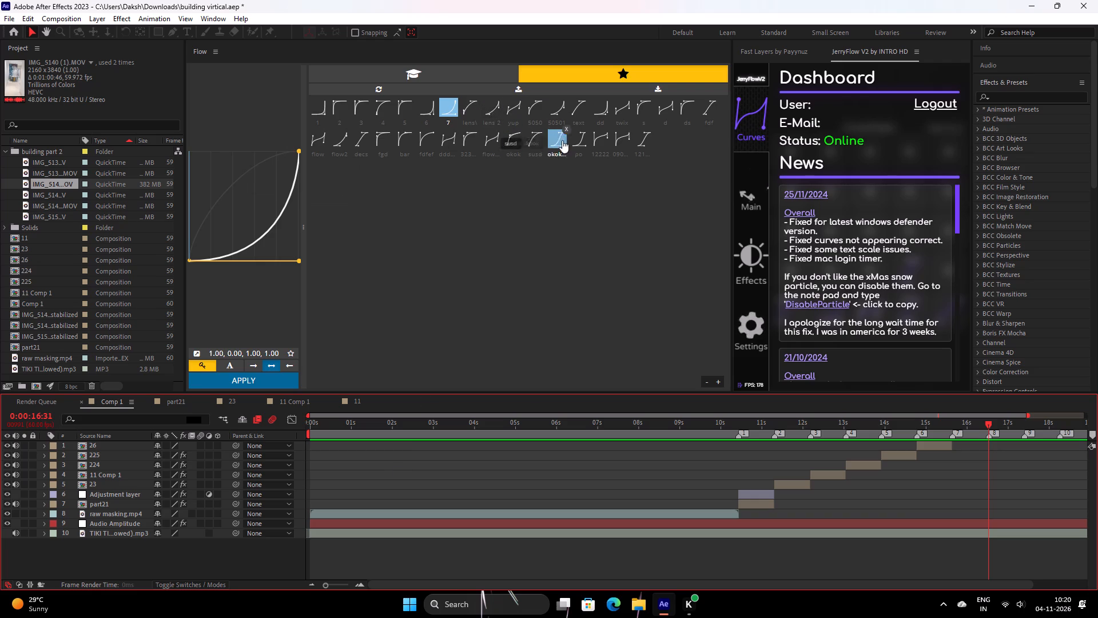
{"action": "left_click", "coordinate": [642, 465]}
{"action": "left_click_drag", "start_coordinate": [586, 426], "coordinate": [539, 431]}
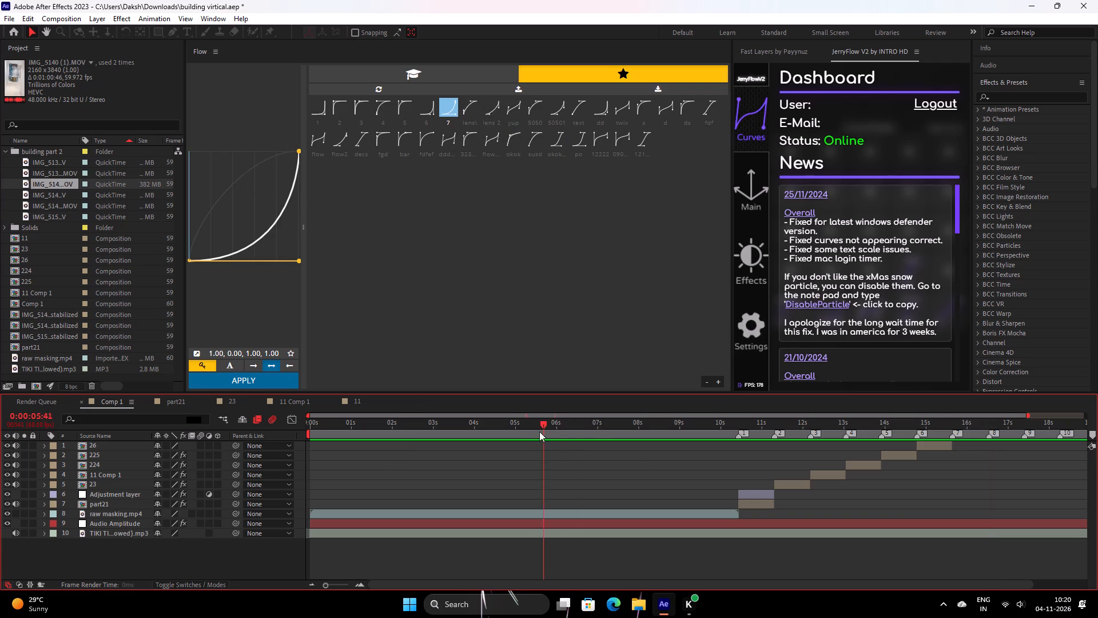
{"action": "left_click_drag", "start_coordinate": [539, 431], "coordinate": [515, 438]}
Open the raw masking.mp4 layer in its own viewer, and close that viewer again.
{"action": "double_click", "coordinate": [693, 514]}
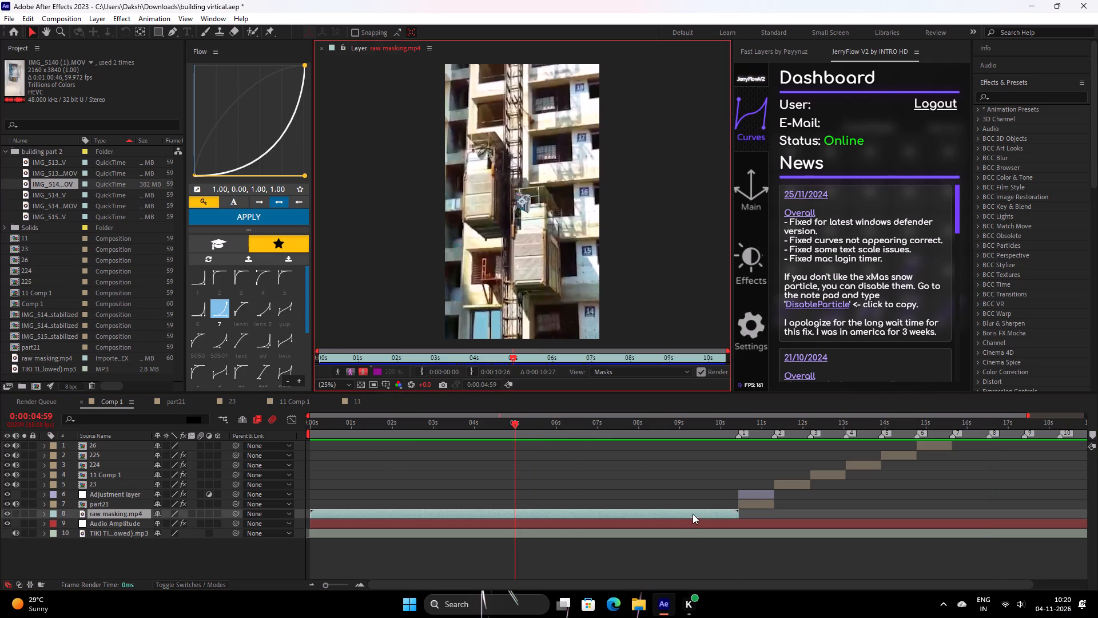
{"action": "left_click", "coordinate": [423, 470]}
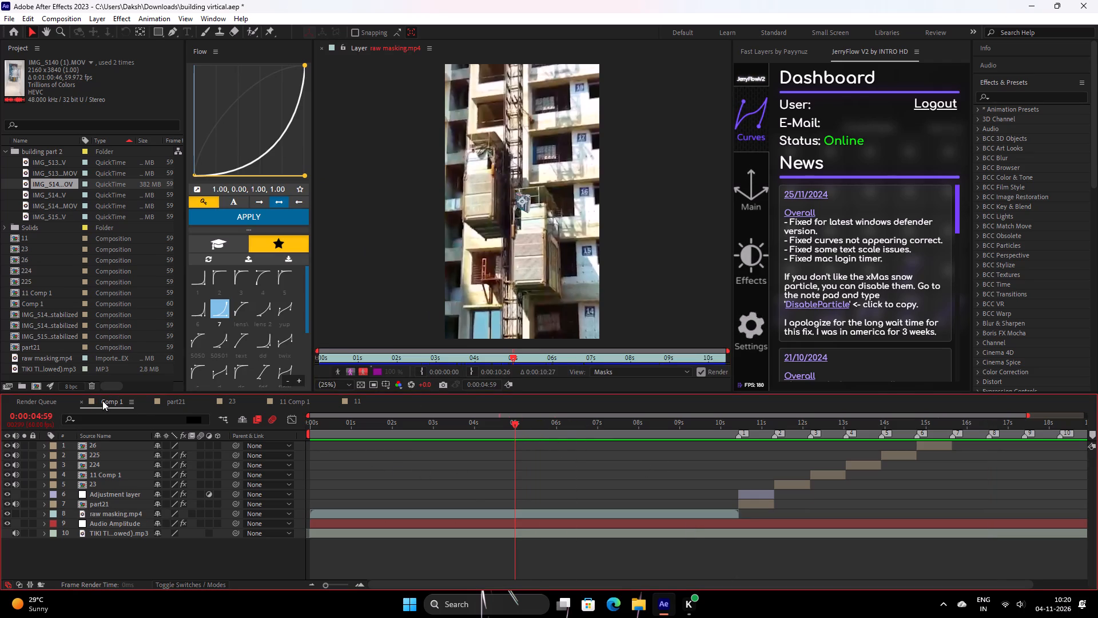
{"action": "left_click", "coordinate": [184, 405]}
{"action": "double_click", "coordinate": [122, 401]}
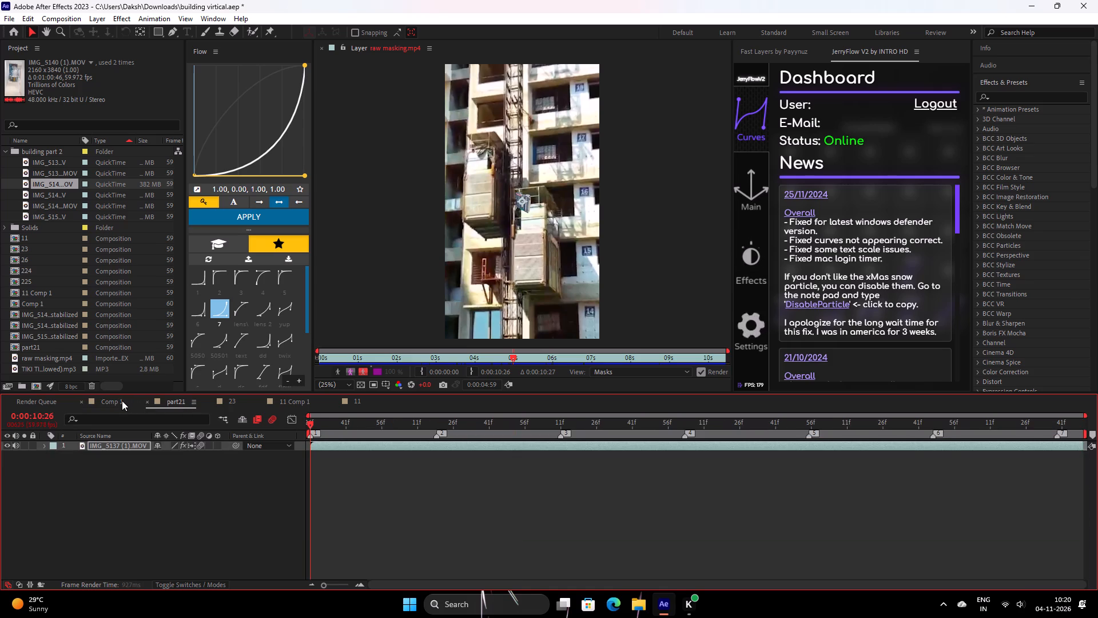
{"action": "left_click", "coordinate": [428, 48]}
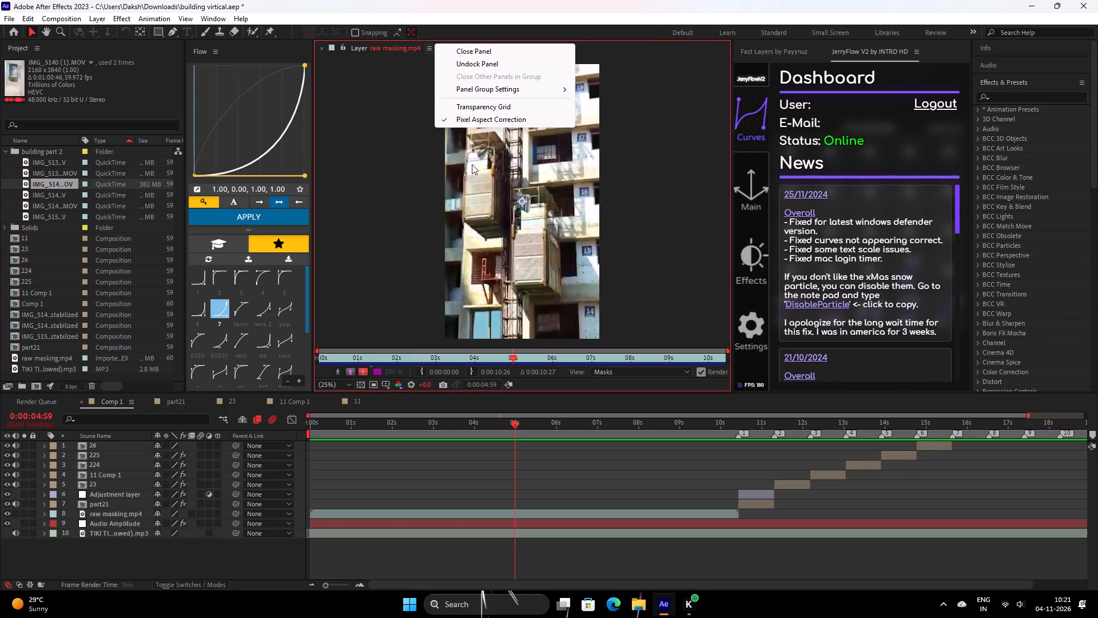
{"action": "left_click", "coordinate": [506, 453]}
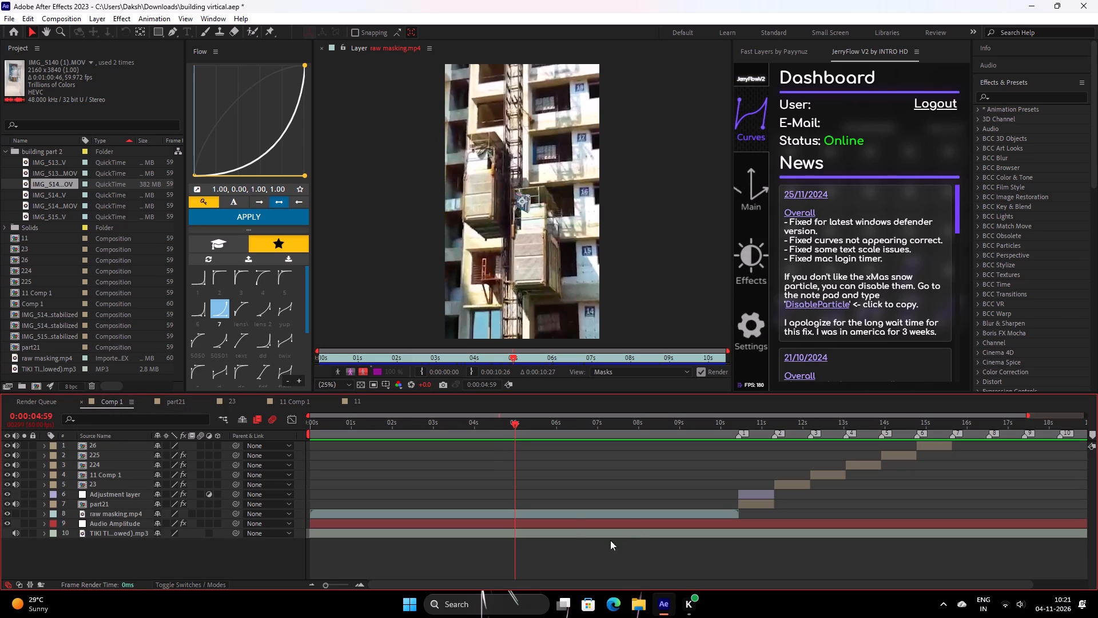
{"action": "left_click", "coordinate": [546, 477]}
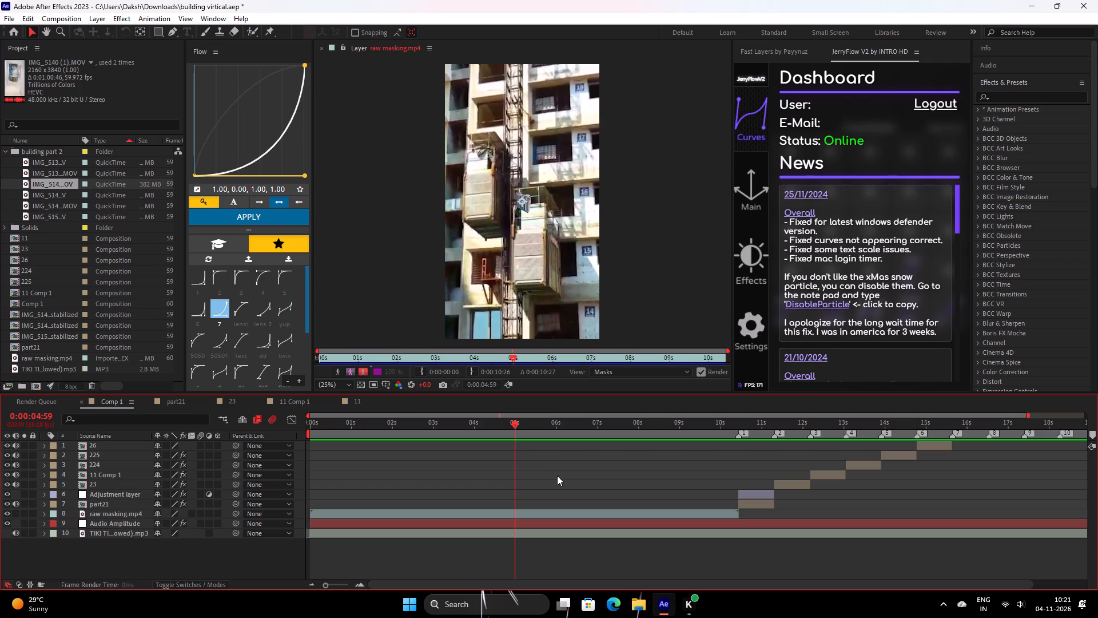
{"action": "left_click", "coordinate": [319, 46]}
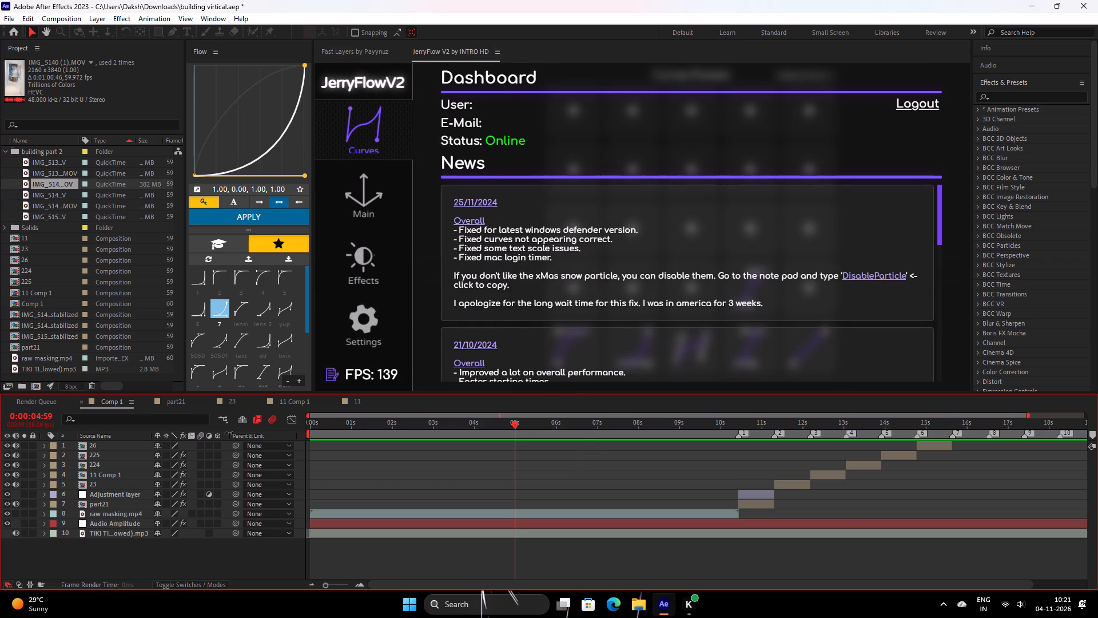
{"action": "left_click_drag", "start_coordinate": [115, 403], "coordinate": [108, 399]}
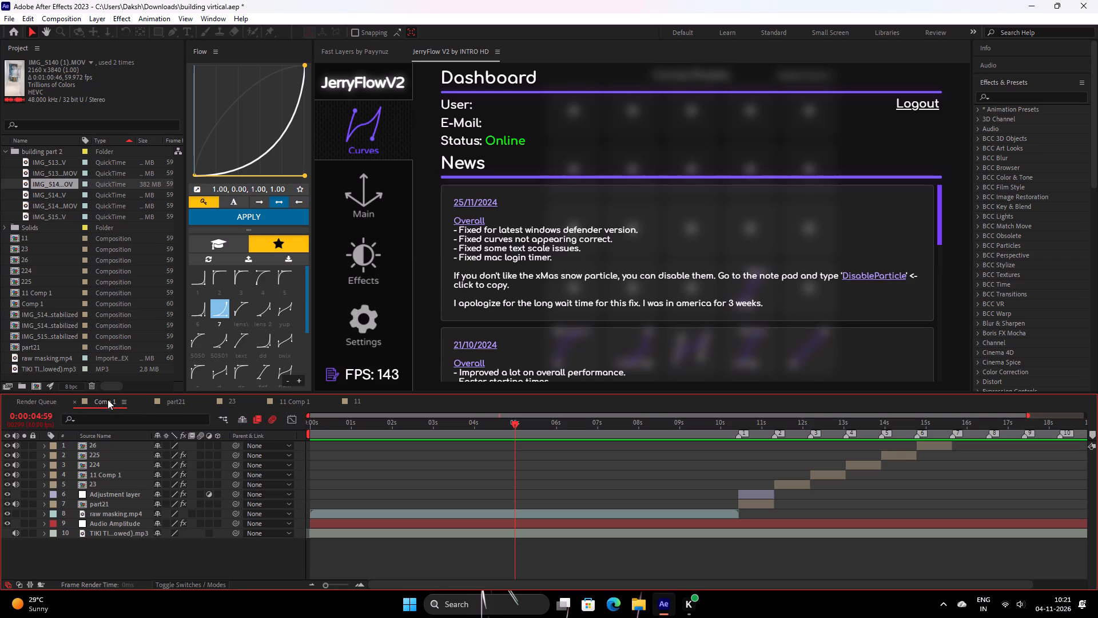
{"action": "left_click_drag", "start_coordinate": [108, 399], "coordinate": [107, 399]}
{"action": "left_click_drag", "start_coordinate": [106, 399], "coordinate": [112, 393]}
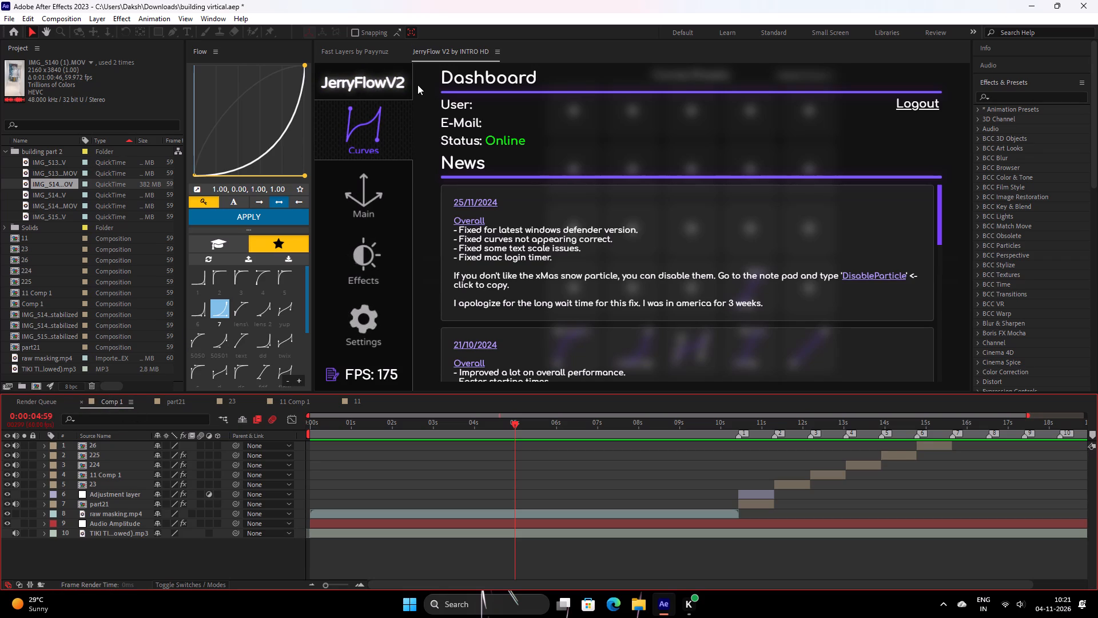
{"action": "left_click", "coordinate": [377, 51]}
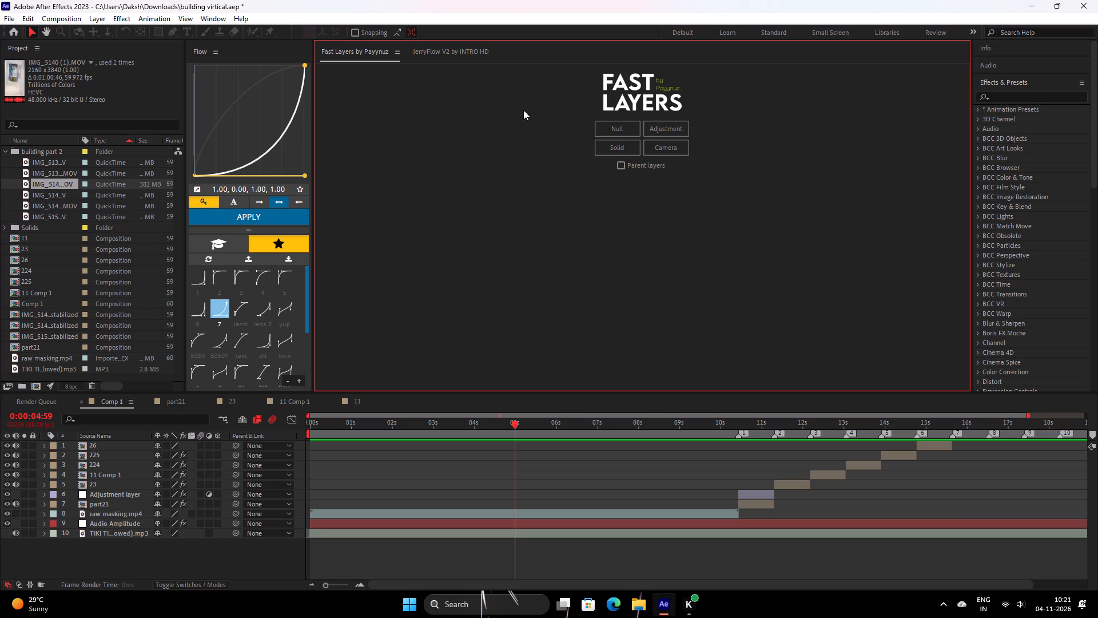
Reset the All Panels workspace to its saved layout and switch back to Comp 1.
{"action": "left_click", "coordinate": [220, 23]}
{"action": "left_click", "coordinate": [254, 36]}
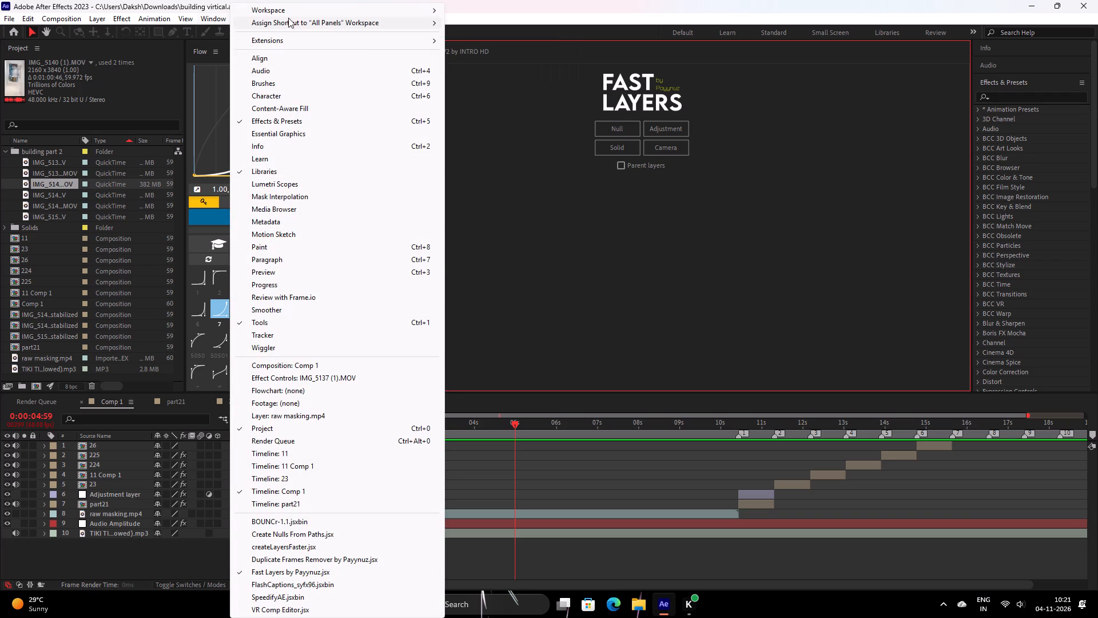
{"action": "left_click", "coordinate": [288, 12]}
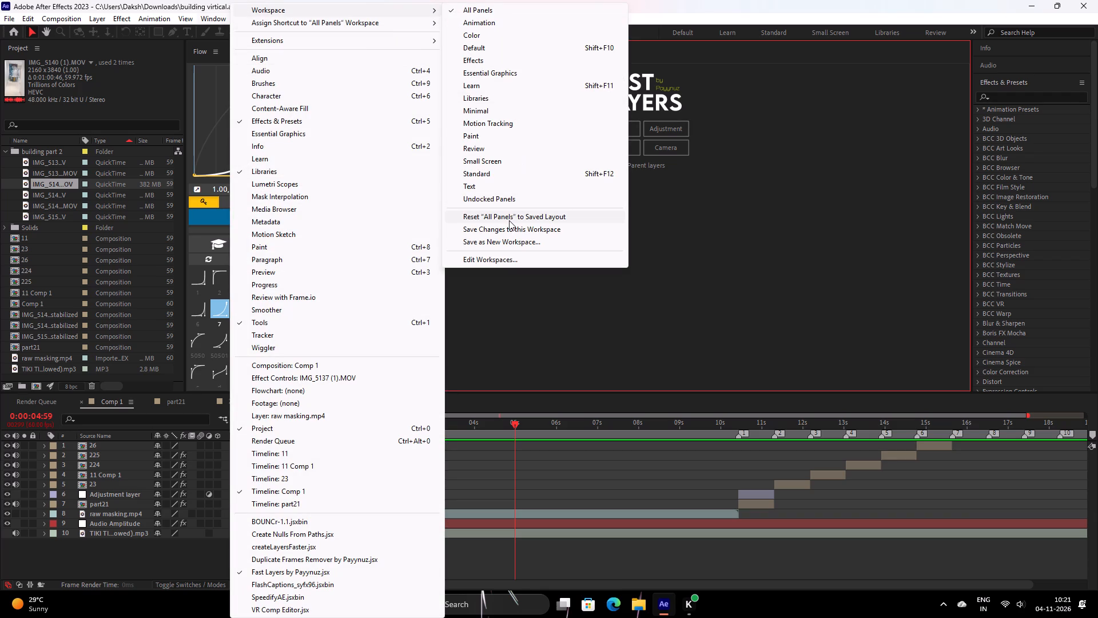
{"action": "left_click", "coordinate": [509, 220]}
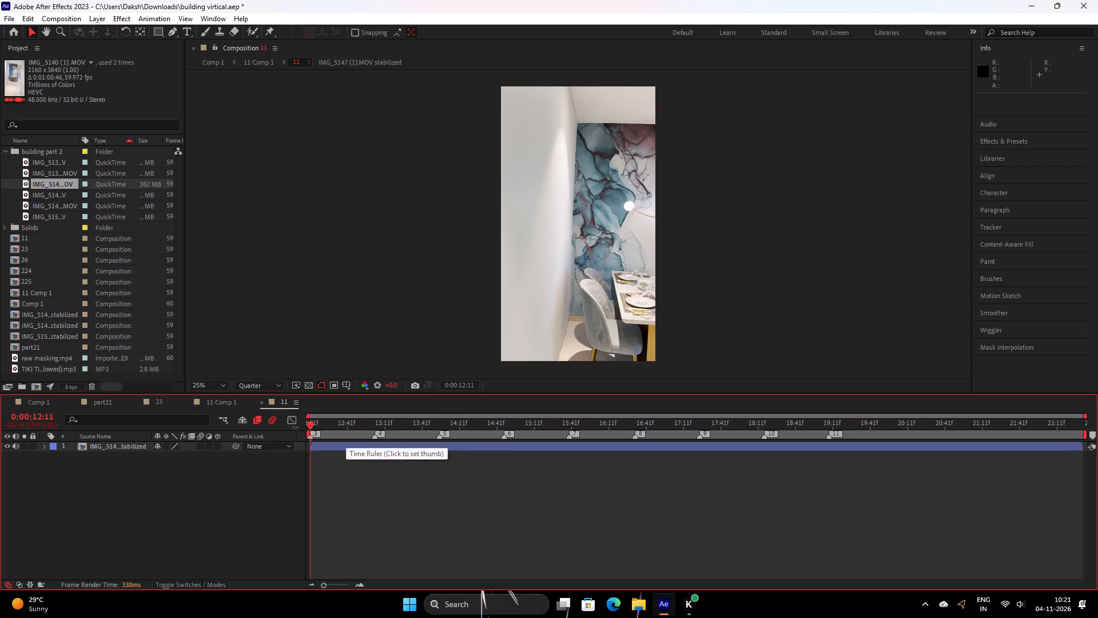
{"action": "left_click", "coordinate": [45, 398]}
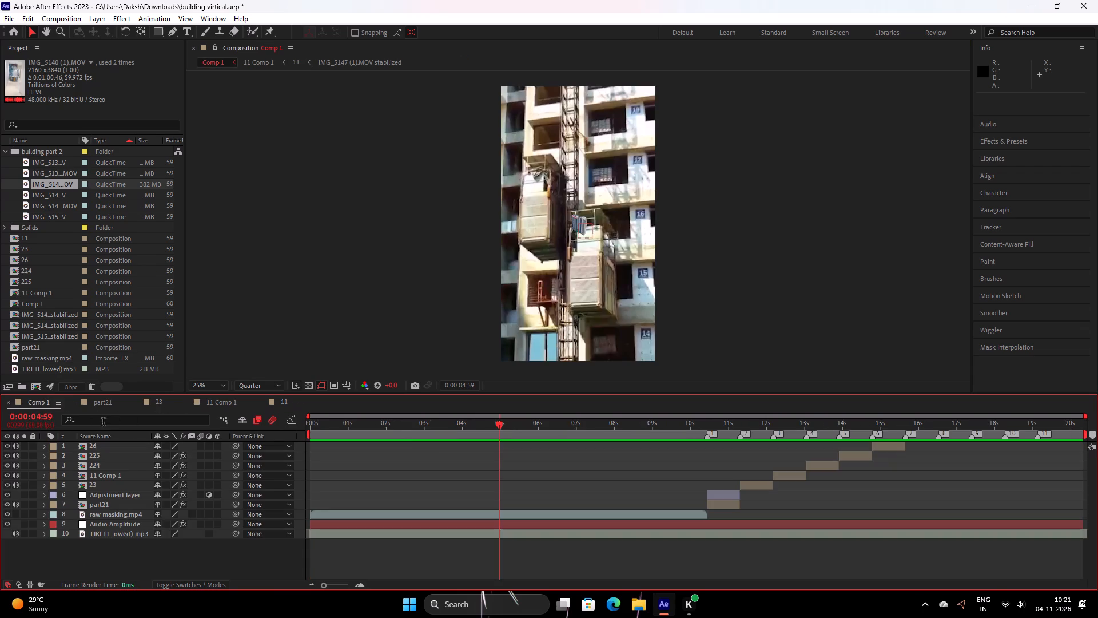
Preview the Comp 1 edit from 0:00:09:51, and again from 0:00:10:05 through the clip sequence, stopping at 0:00:16:00.
{"action": "left_click_drag", "start_coordinate": [503, 434], "coordinate": [685, 463]}
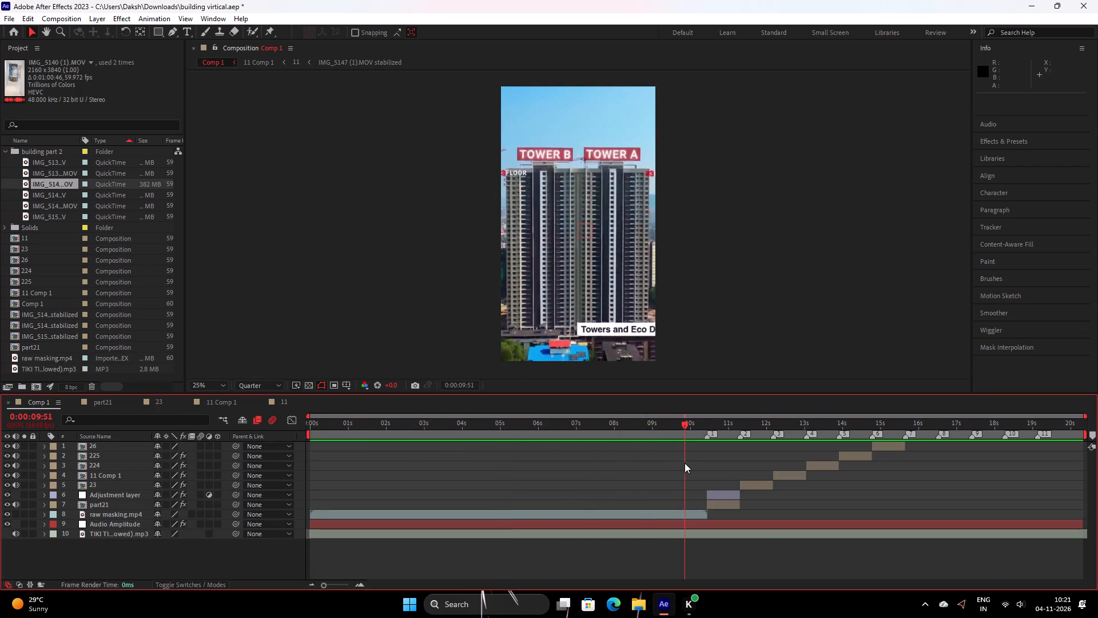
{"action": "key", "text": "space"}
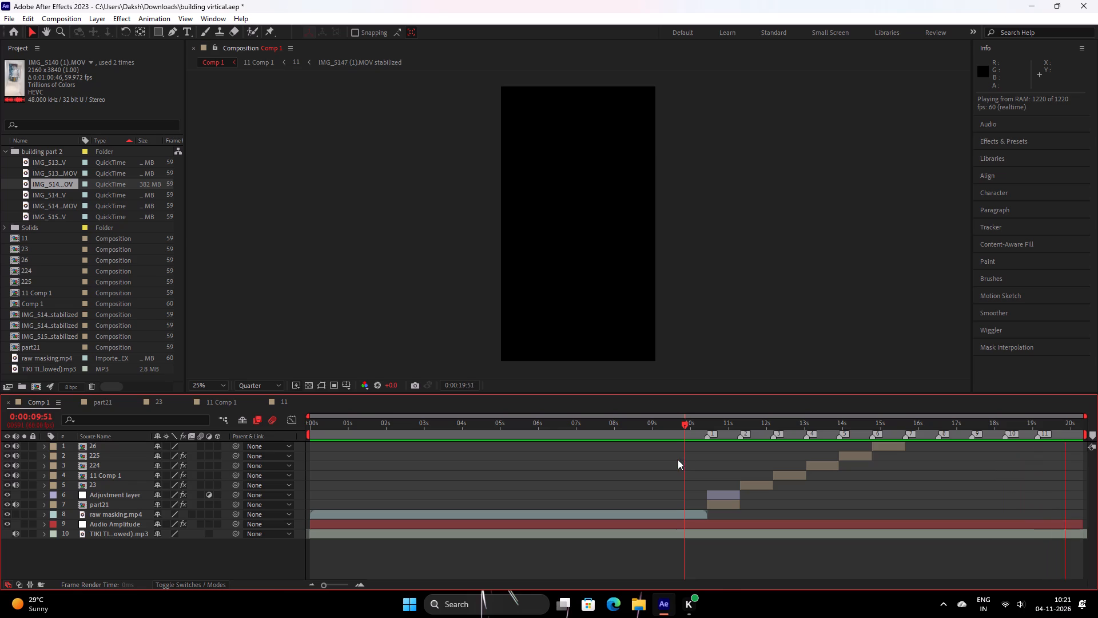
{"action": "key", "text": "space"}
{"action": "left_click_drag", "start_coordinate": [668, 424], "coordinate": [680, 431]}
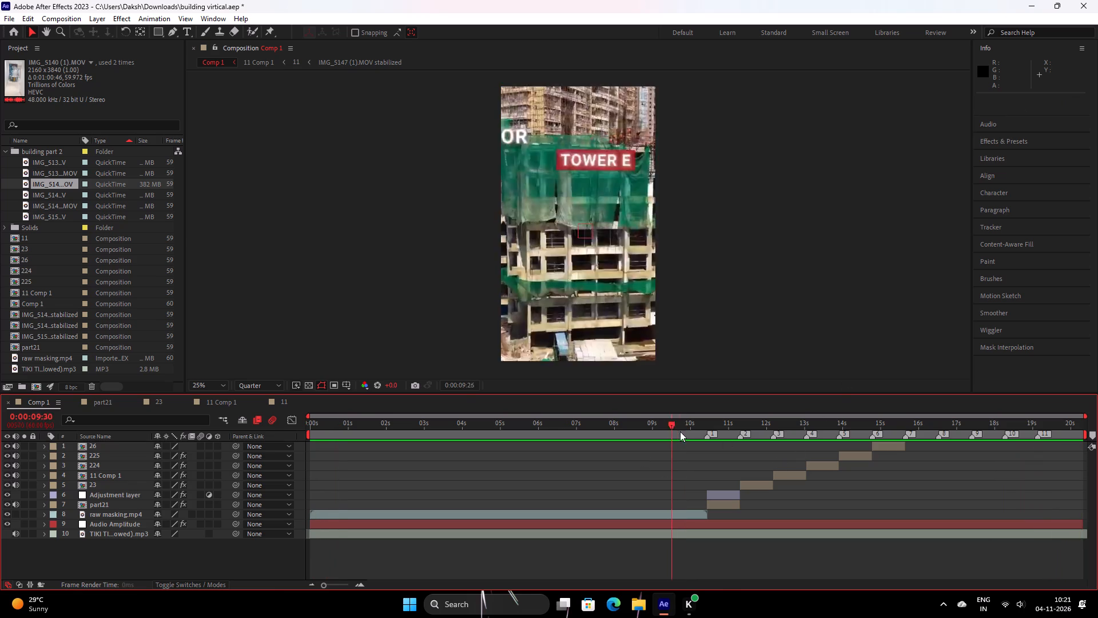
{"action": "left_click_drag", "start_coordinate": [680, 431], "coordinate": [693, 445]}
{"action": "key", "text": "space"}
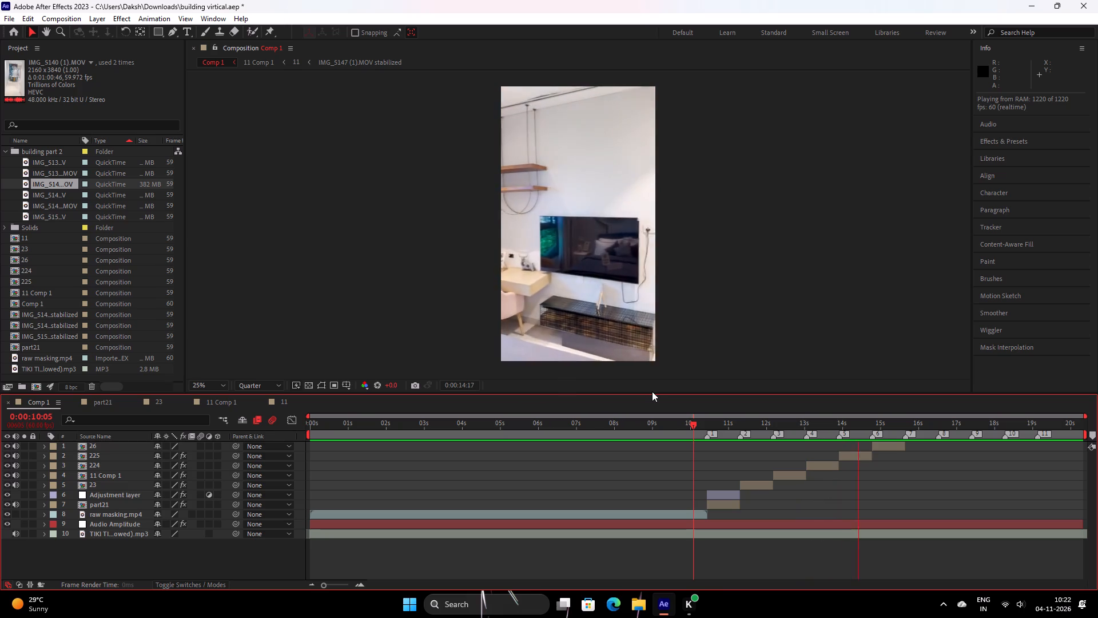
{"action": "key", "text": "space"}
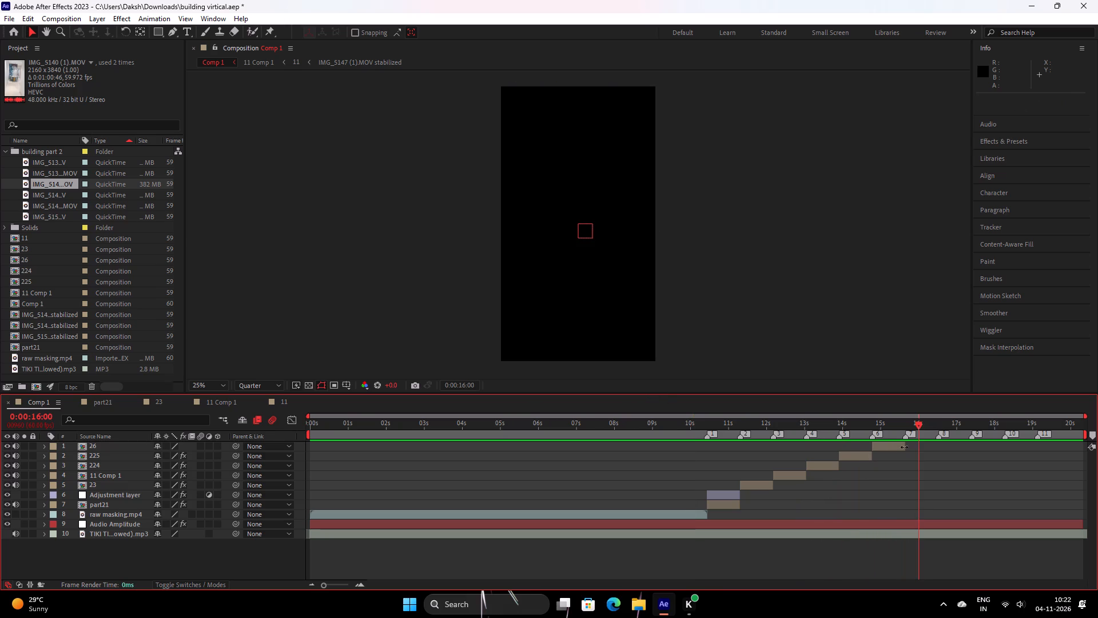
Preview Comp 1 from 0:00:14:29, and again from 0:00:15:39 where layer 26 ends.
{"action": "left_click_drag", "start_coordinate": [916, 431], "coordinate": [861, 477]}
{"action": "key", "text": "space"}
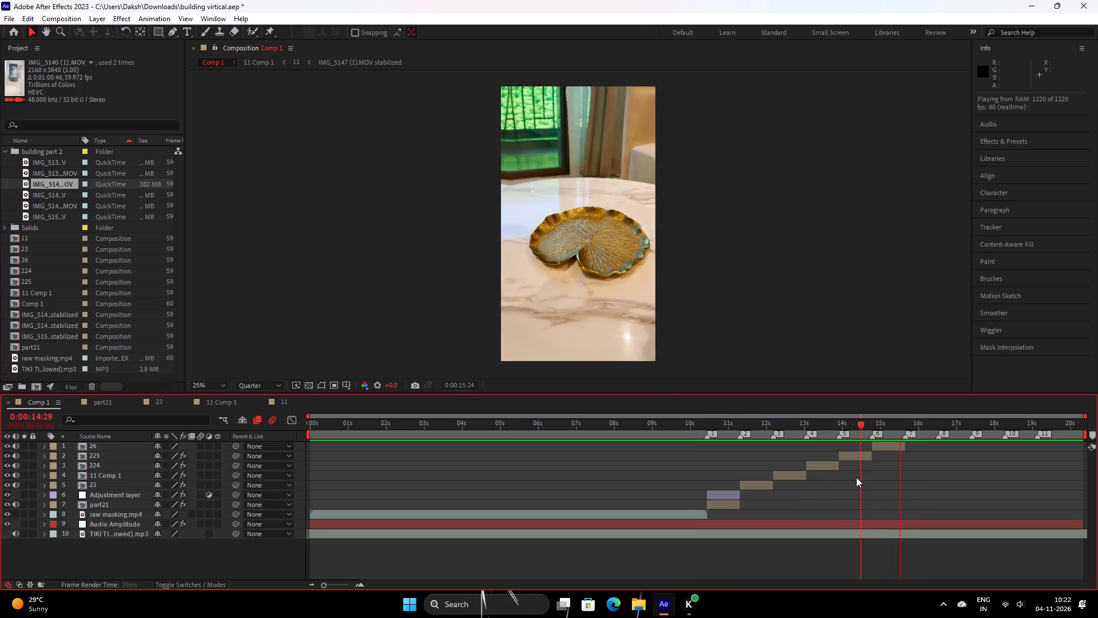
{"action": "key", "text": "space"}
{"action": "left_click_drag", "start_coordinate": [910, 427], "coordinate": [904, 452]}
{"action": "key", "text": "space"}
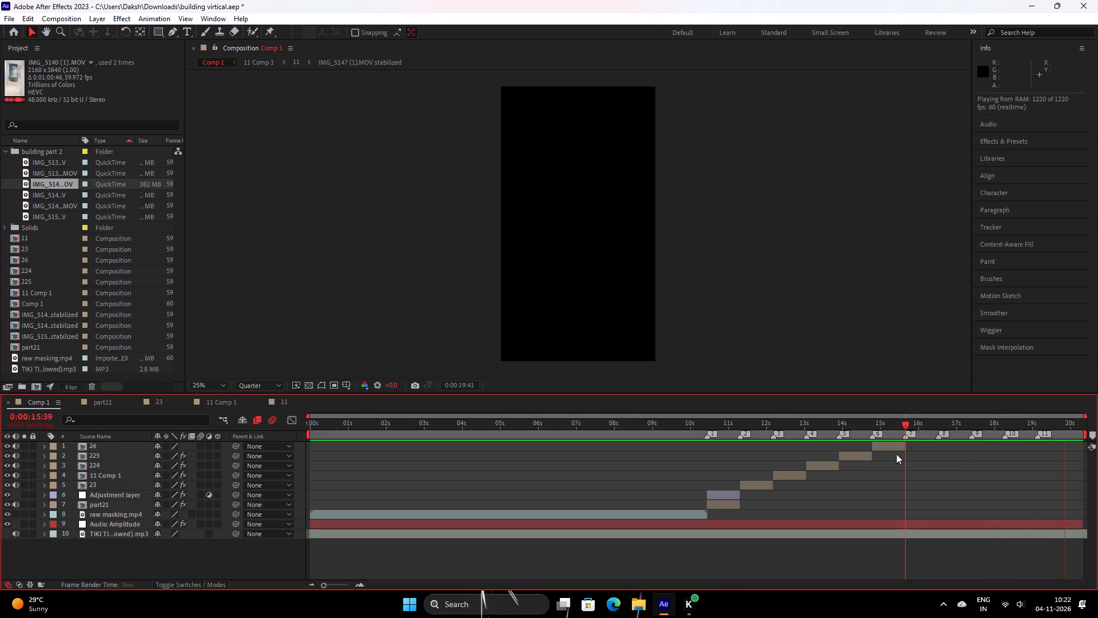
{"action": "key", "text": "space"}
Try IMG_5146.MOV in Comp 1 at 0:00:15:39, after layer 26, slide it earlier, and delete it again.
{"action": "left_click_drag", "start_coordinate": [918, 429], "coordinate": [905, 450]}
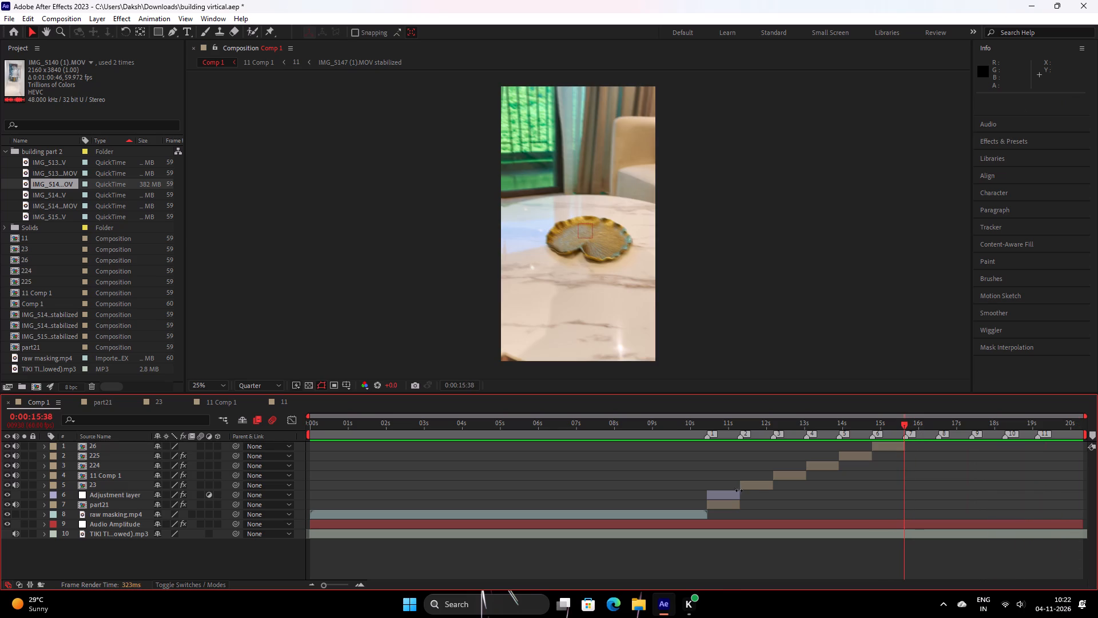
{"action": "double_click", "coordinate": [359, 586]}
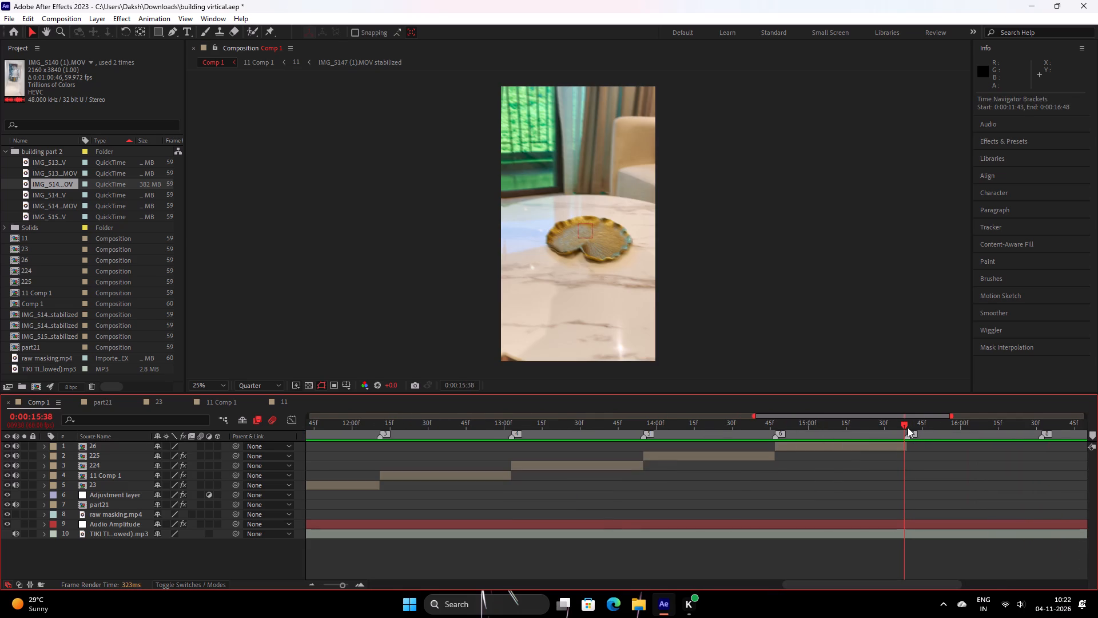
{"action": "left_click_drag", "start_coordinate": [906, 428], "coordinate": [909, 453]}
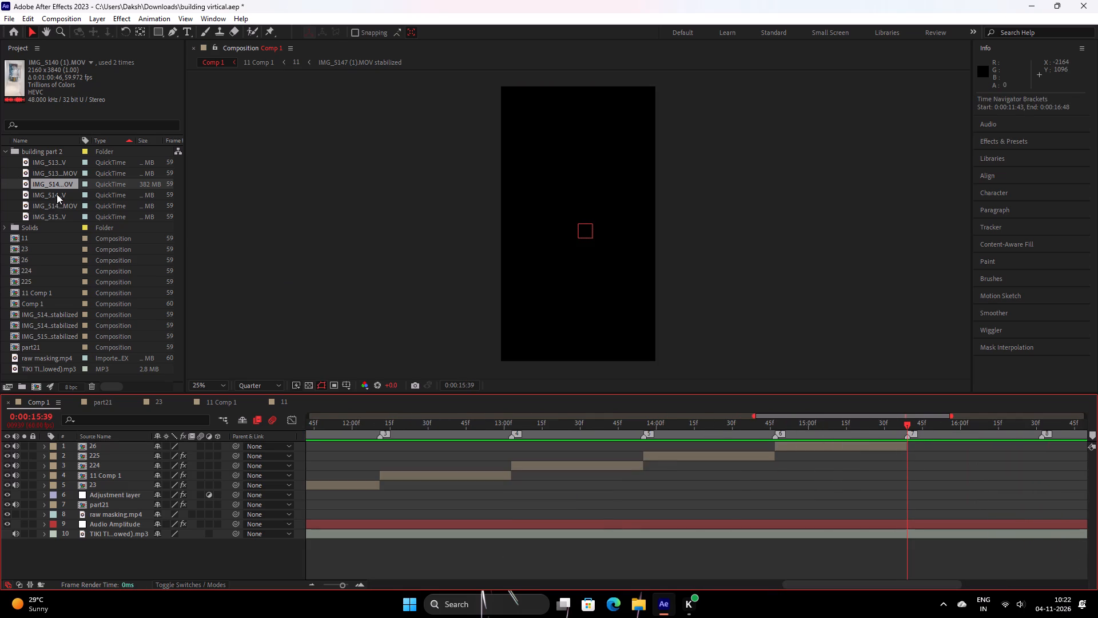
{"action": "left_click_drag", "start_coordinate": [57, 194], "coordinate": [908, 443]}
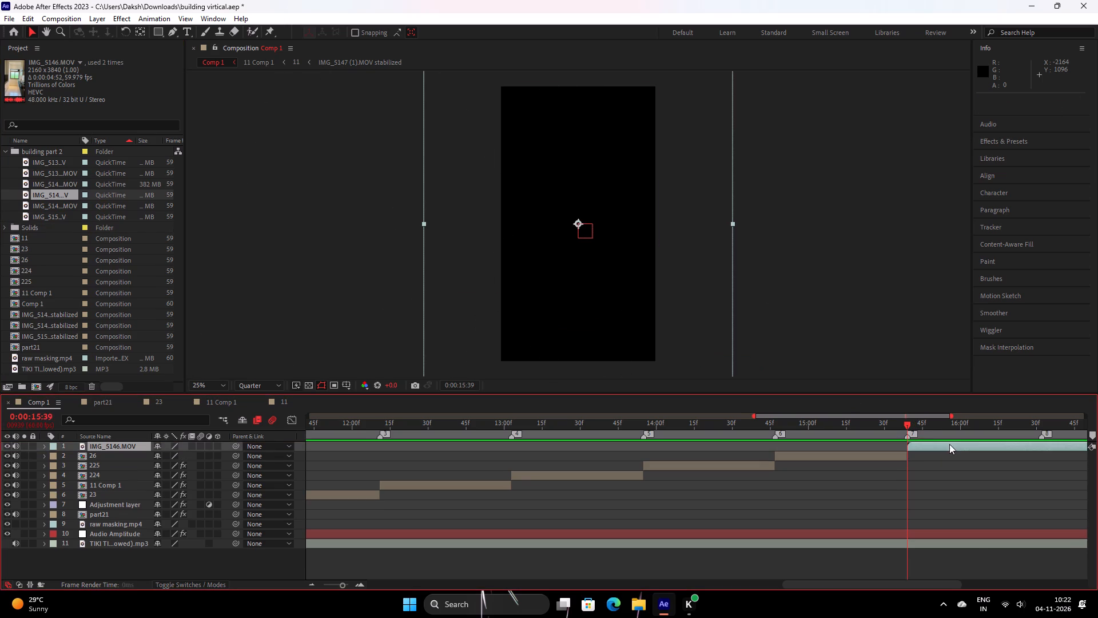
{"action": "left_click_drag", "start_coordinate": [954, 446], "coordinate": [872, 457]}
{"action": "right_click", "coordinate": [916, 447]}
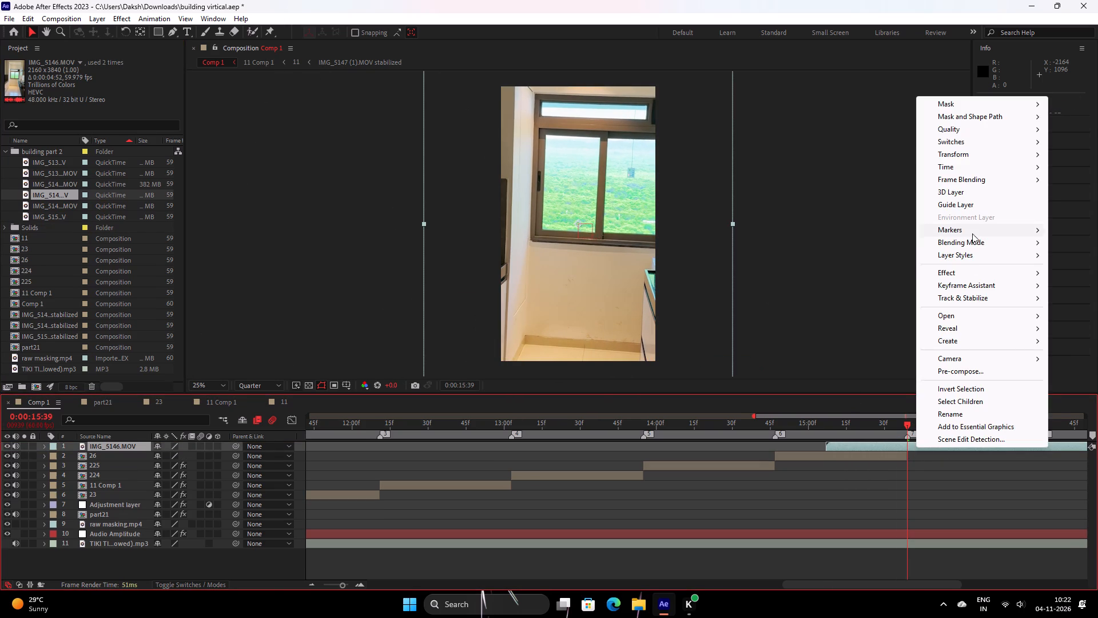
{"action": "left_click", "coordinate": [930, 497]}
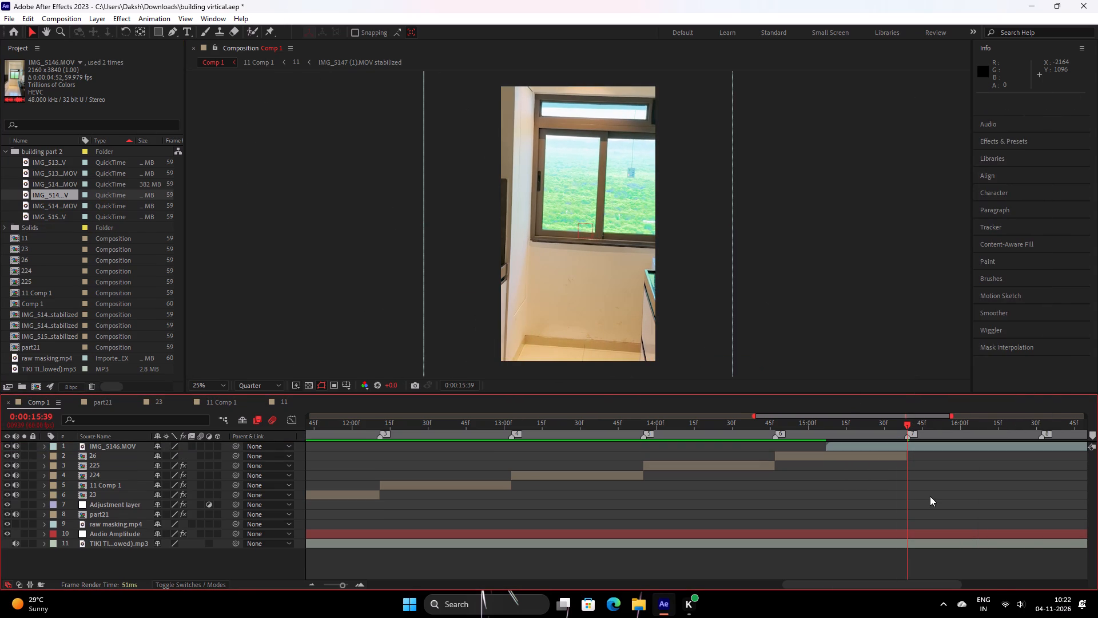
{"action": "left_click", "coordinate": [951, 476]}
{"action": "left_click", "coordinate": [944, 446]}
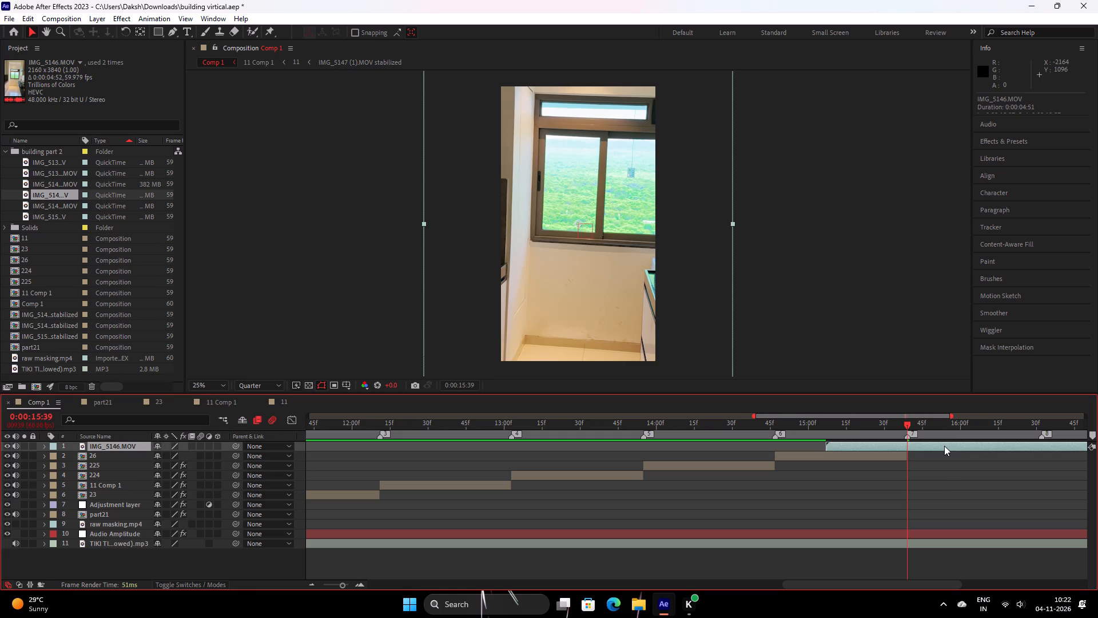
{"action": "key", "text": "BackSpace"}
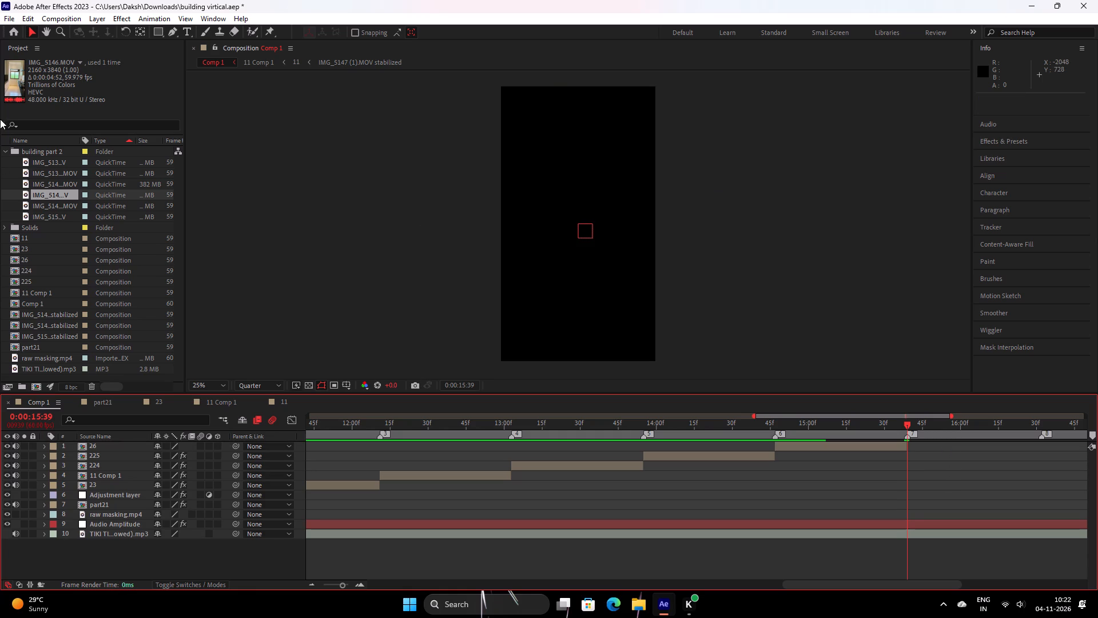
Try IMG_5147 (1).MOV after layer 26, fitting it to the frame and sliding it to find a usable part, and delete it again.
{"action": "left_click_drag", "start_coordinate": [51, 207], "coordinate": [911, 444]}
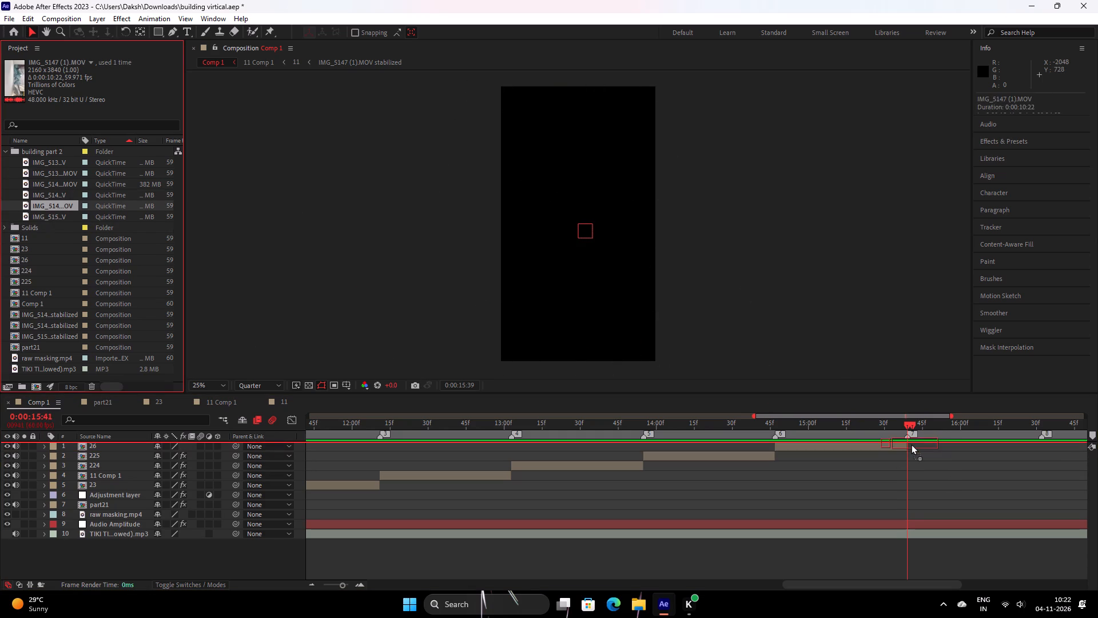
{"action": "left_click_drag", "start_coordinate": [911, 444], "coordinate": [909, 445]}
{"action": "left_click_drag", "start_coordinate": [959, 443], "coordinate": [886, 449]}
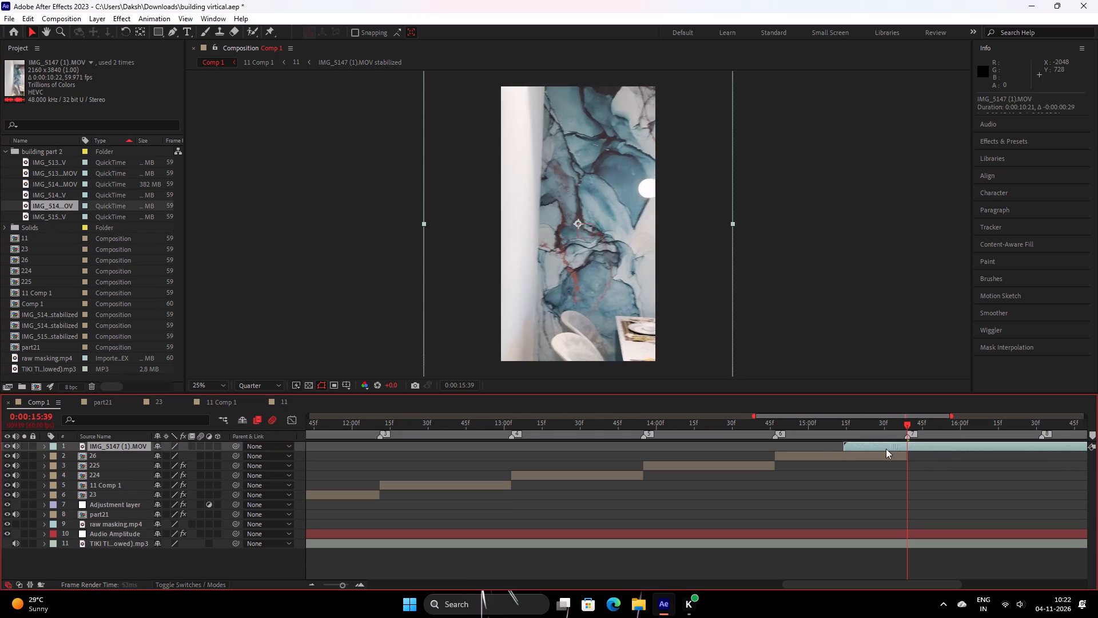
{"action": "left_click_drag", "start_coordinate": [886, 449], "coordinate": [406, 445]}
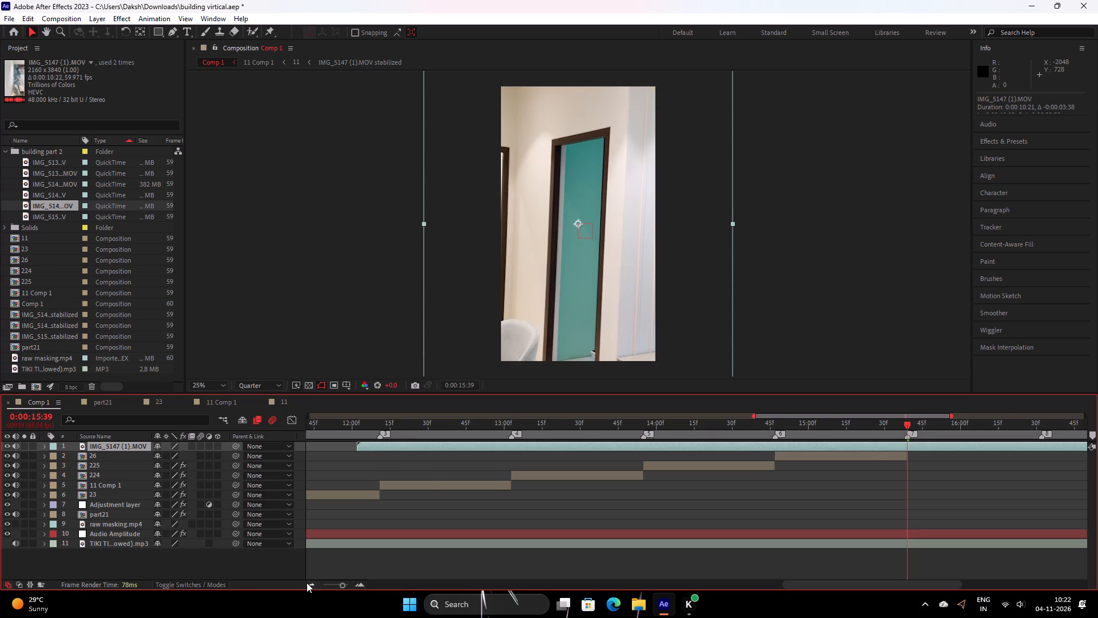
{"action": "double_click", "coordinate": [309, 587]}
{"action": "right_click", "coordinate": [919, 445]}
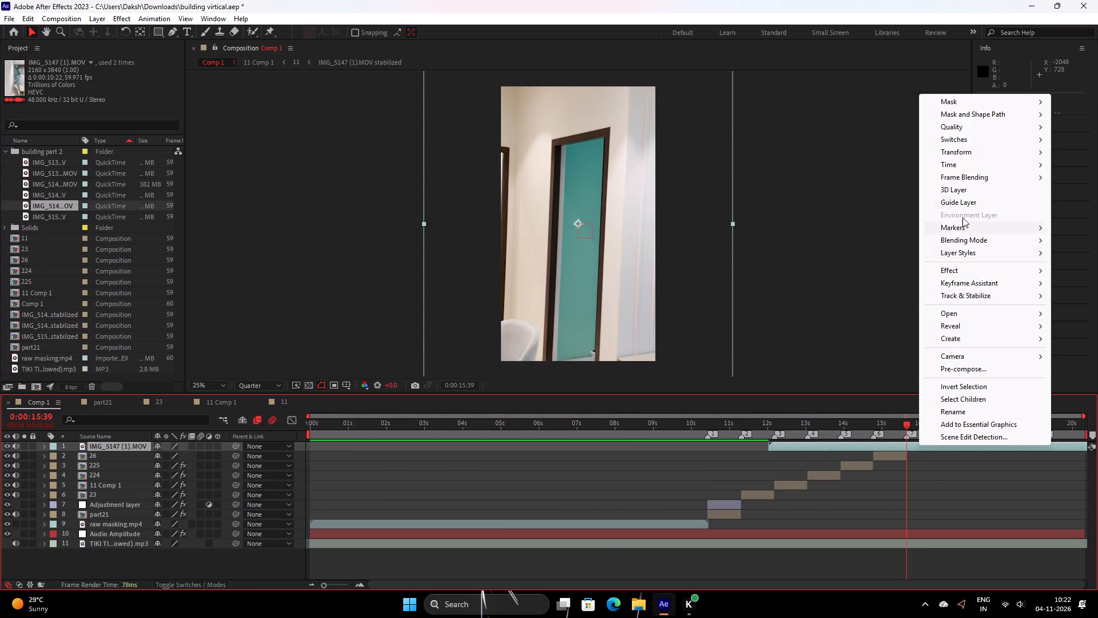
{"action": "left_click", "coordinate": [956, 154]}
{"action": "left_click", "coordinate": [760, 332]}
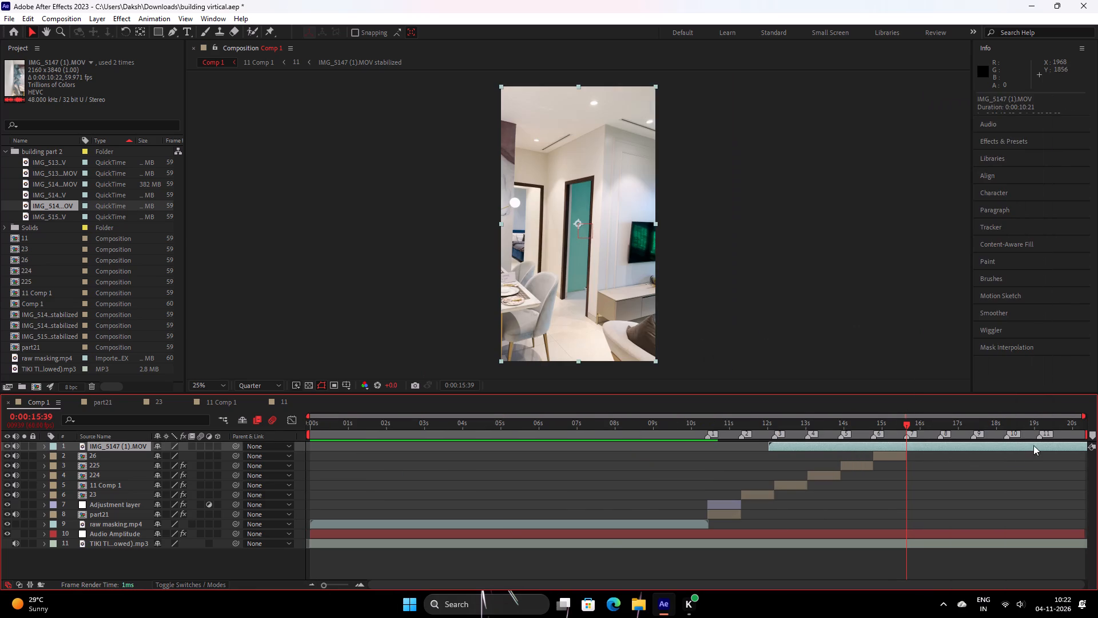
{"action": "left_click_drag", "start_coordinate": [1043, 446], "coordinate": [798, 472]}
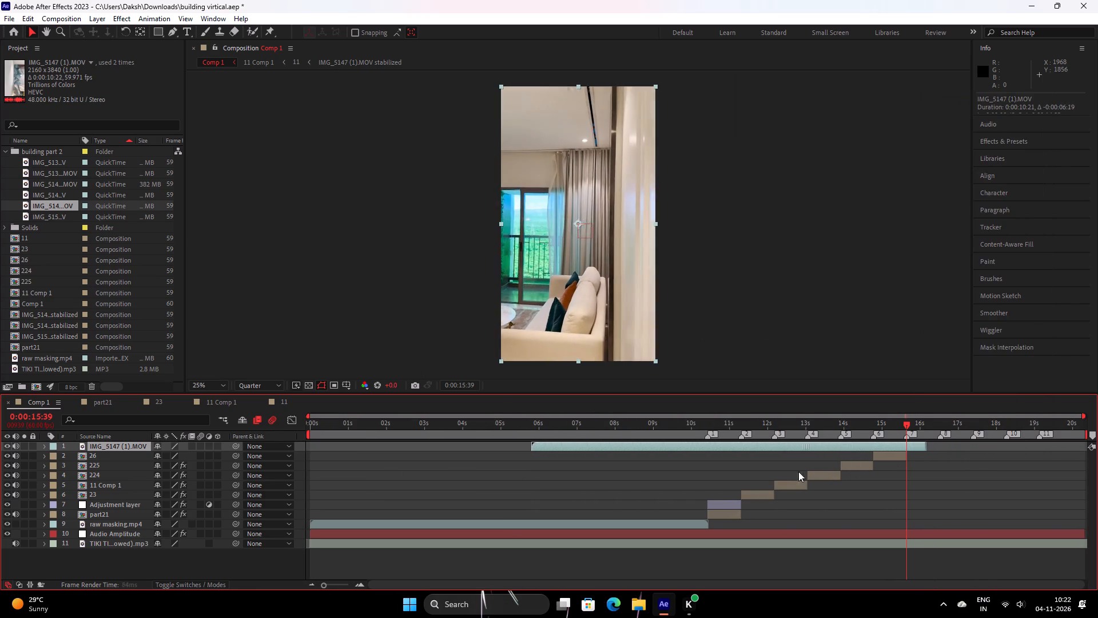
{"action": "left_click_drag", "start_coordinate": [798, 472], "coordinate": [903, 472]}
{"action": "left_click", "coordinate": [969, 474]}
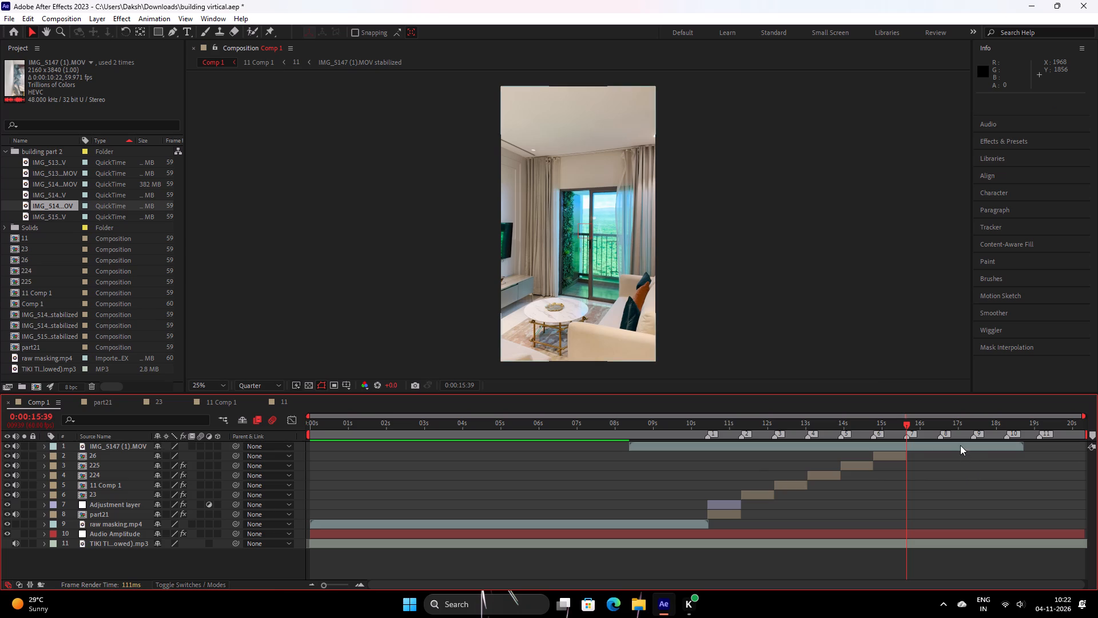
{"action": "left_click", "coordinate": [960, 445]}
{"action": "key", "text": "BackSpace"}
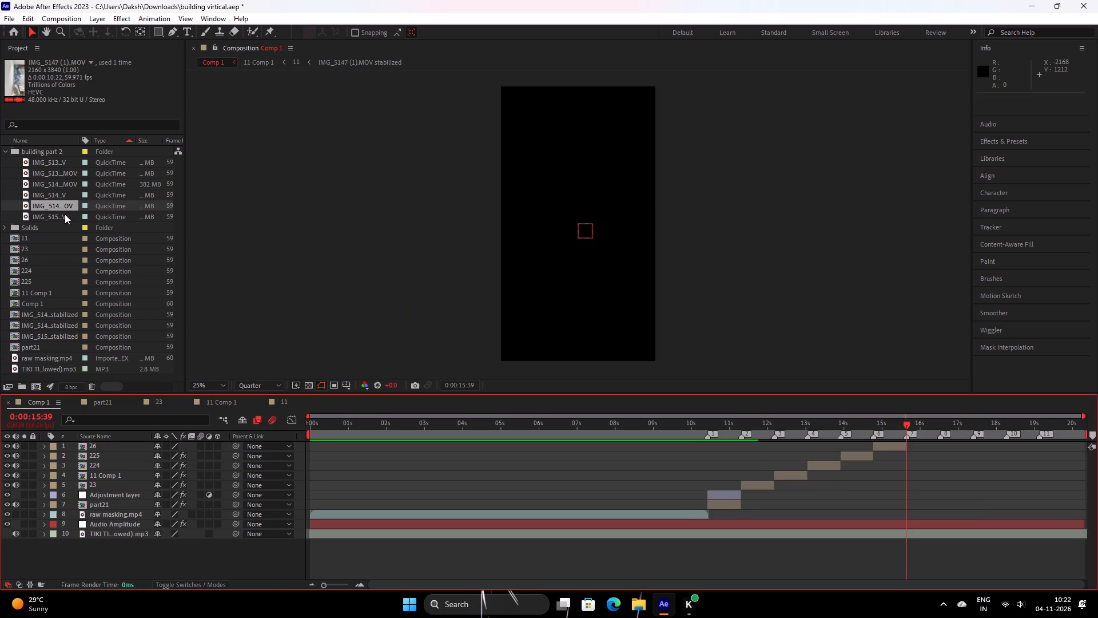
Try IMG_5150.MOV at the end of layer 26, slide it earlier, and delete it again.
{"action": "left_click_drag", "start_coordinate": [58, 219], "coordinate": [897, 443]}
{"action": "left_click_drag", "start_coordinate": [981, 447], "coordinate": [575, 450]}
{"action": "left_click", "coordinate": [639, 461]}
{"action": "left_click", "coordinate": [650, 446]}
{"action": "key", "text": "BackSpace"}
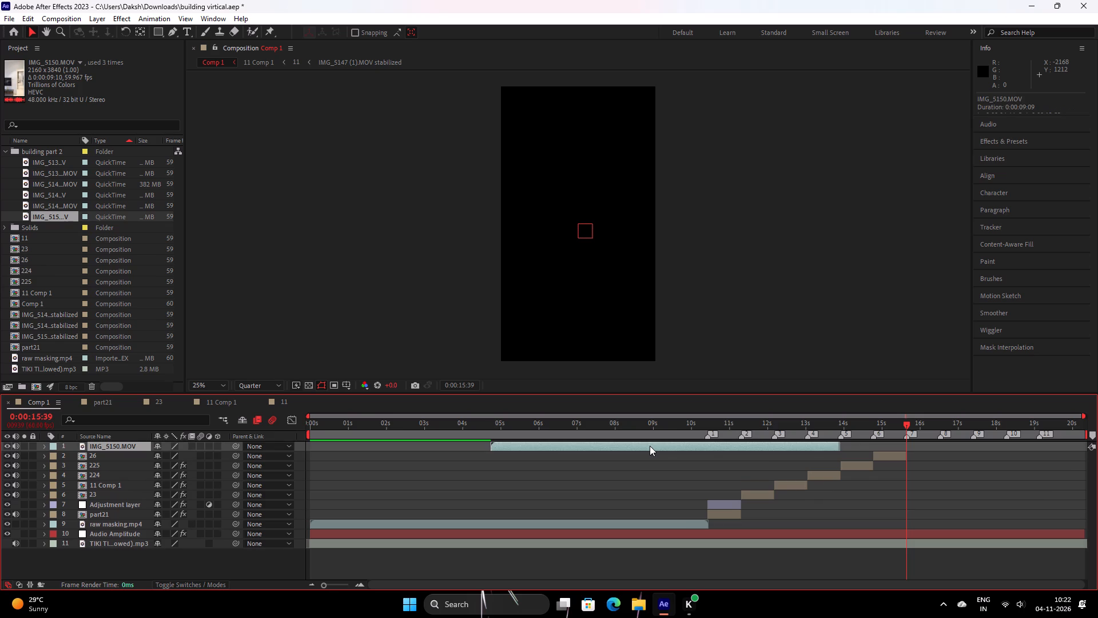
Add IMG_5133.MOV as Comp 1's top layer, starting at about 0:00:13:30, and scale it to fit the composition frame.
{"action": "left_click_drag", "start_coordinate": [53, 166], "coordinate": [394, 307]}
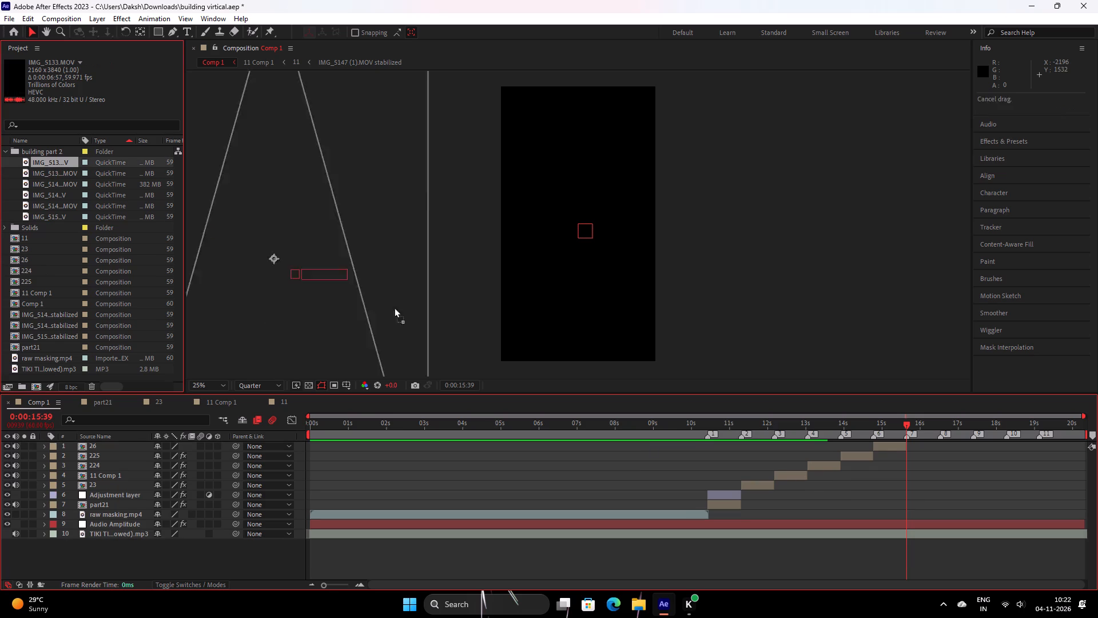
{"action": "left_click_drag", "start_coordinate": [394, 307], "coordinate": [892, 445]}
{"action": "left_click_drag", "start_coordinate": [962, 446], "coordinate": [937, 445]}
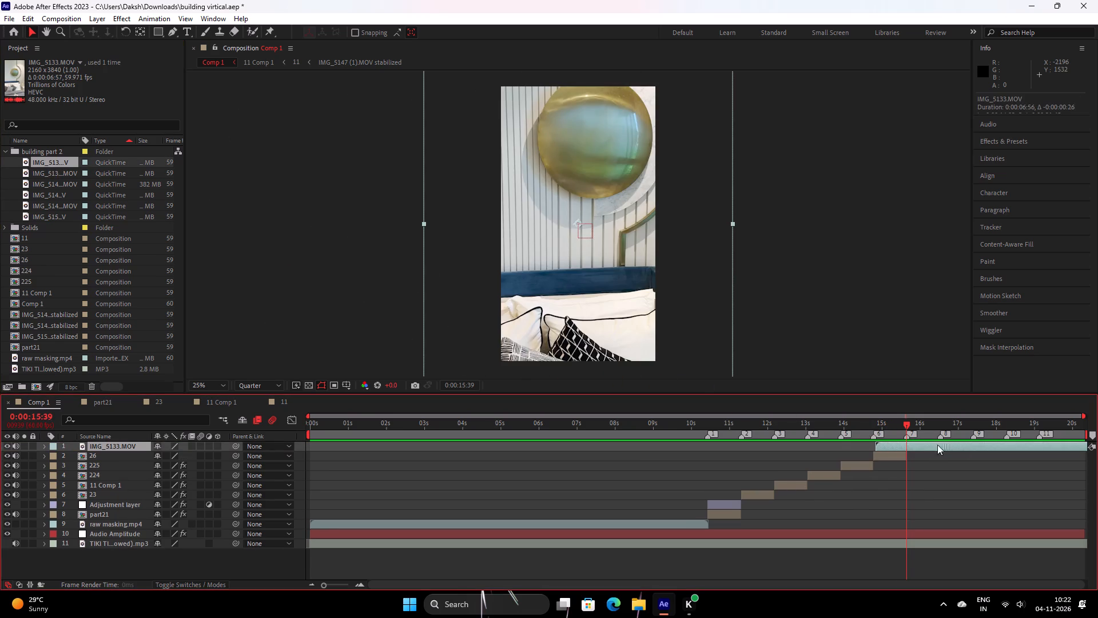
{"action": "left_click_drag", "start_coordinate": [937, 445], "coordinate": [894, 455]}
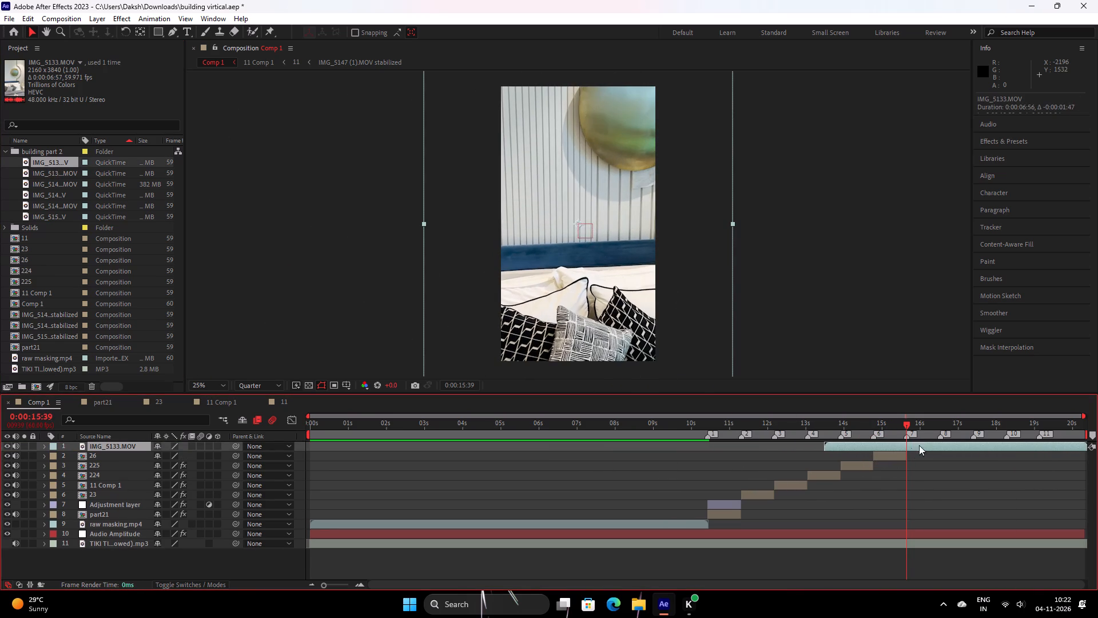
{"action": "right_click", "coordinate": [944, 447]}
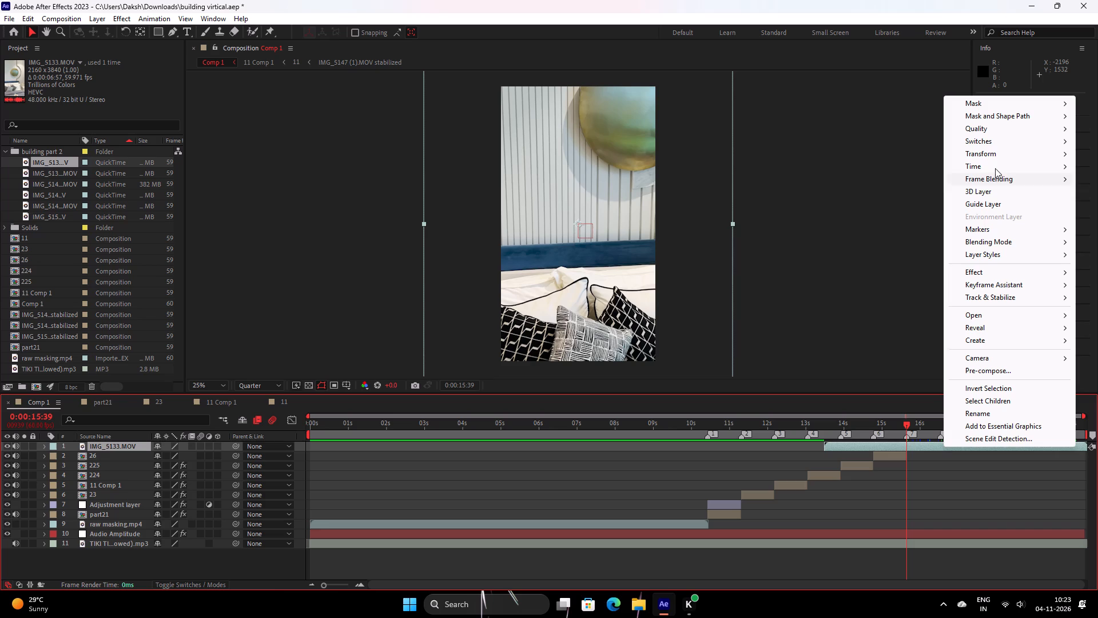
{"action": "left_click", "coordinate": [997, 153]}
{"action": "left_click", "coordinate": [859, 335]}
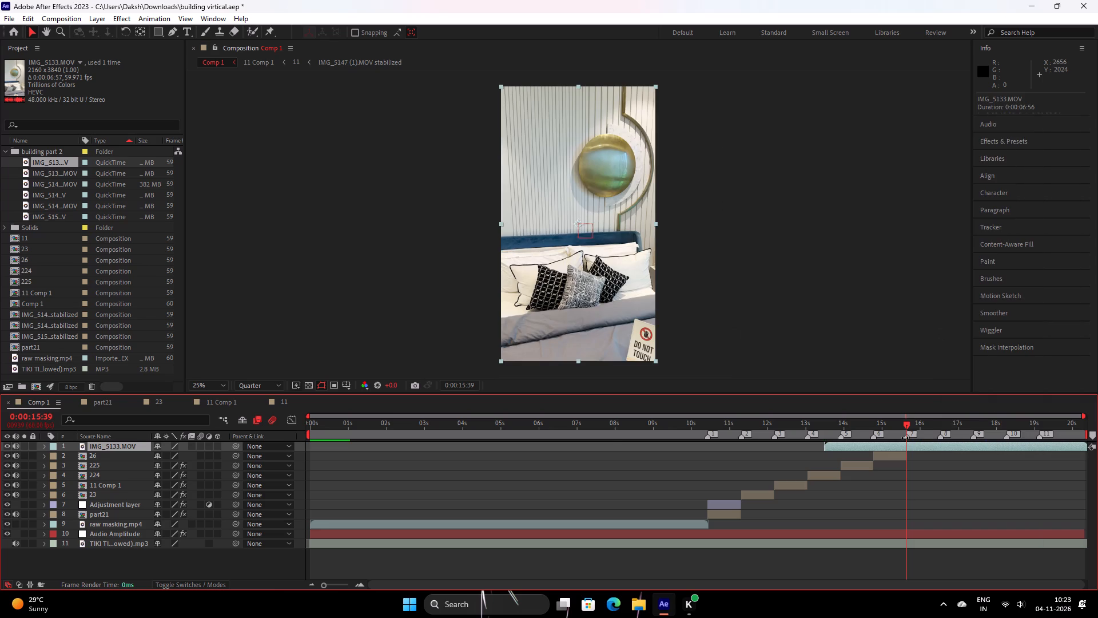
Preview Comp 1 from 0:00:08:54 through the short clips into IMG_5133.MOV, stopping at 0:00:13:52.
{"action": "left_click_drag", "start_coordinate": [917, 426], "coordinate": [797, 450]}
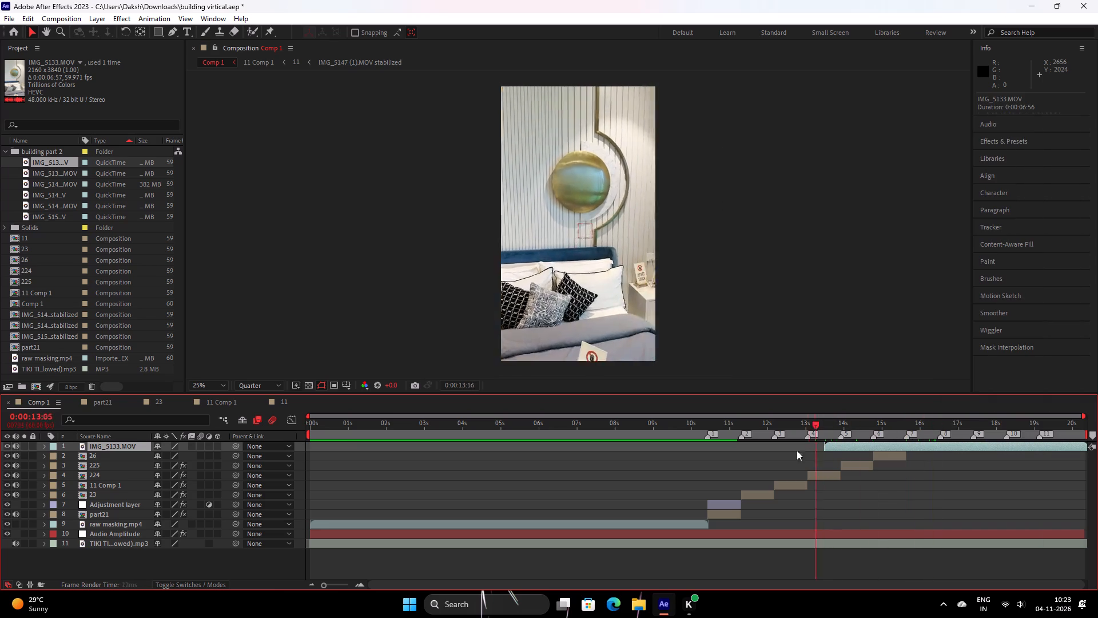
{"action": "left_click_drag", "start_coordinate": [797, 450], "coordinate": [648, 477]}
{"action": "key", "text": "space"}
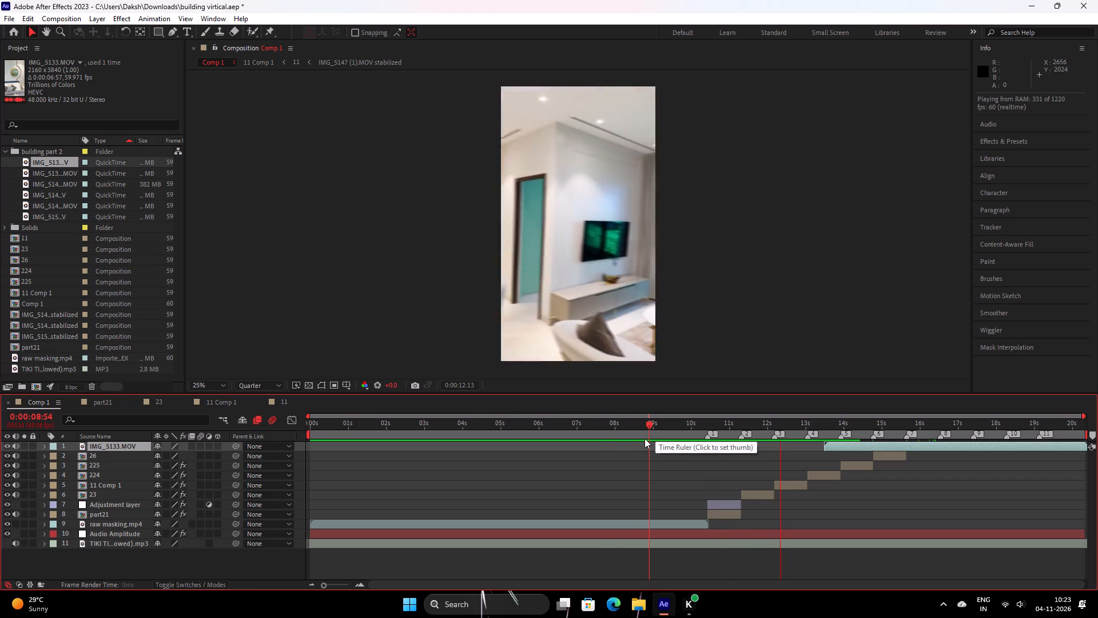
{"action": "key", "text": "space"}
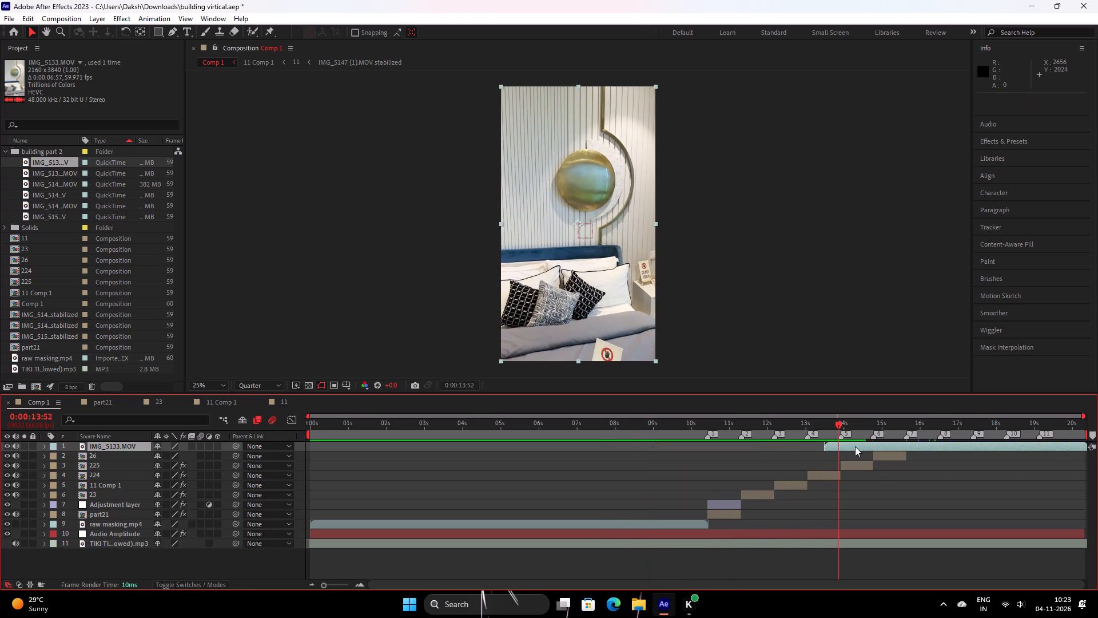
Move the IMG_5133.MOV layer later so that it starts near marker 8.
{"action": "left_click_drag", "start_coordinate": [855, 446], "coordinate": [974, 454]}
Preview the sequence from 0:00:09:11, and again from 0:00:10:18 into the IMG_5133.MOV layer, stopping at 0:00:17:03.
{"action": "left_click_drag", "start_coordinate": [819, 427], "coordinate": [655, 481]}
{"action": "key", "text": "space"}
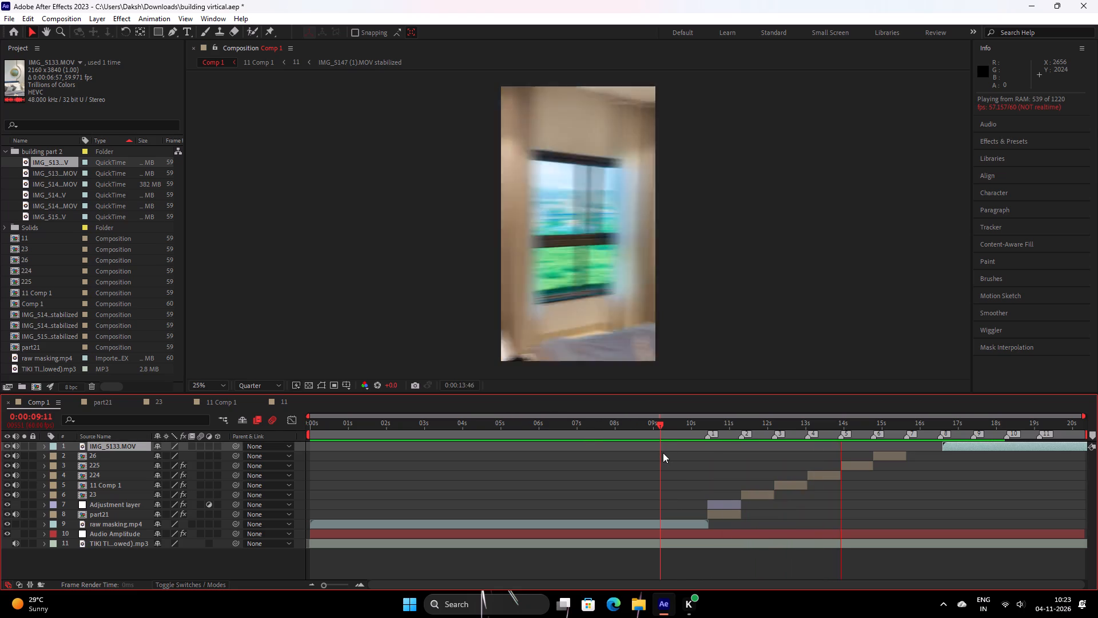
{"action": "key", "text": "space"}
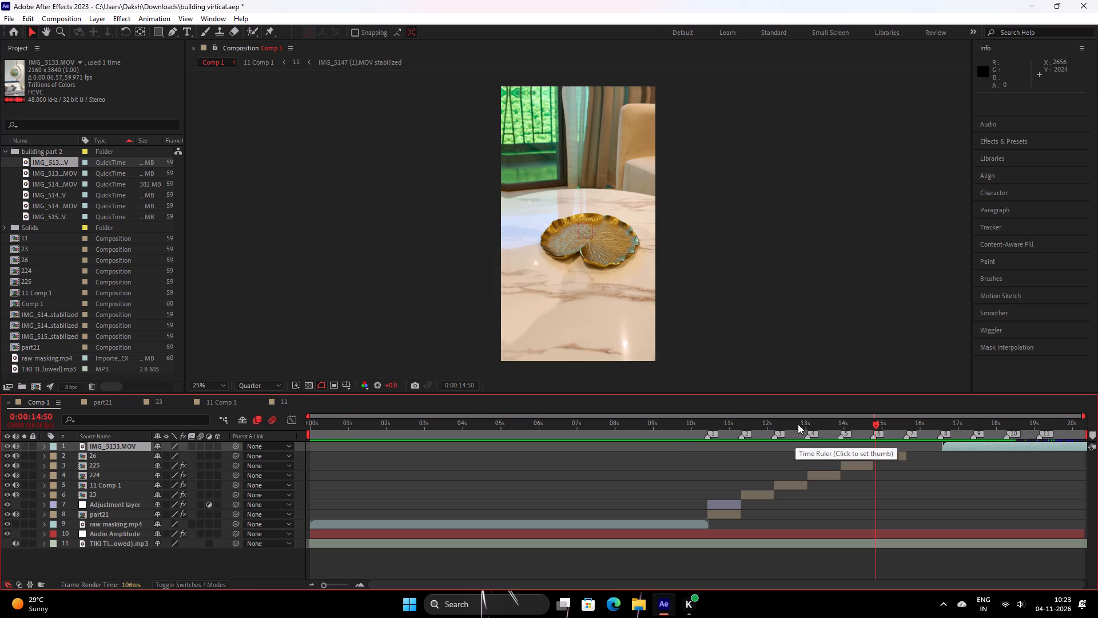
{"action": "left_click_drag", "start_coordinate": [888, 422], "coordinate": [704, 493]}
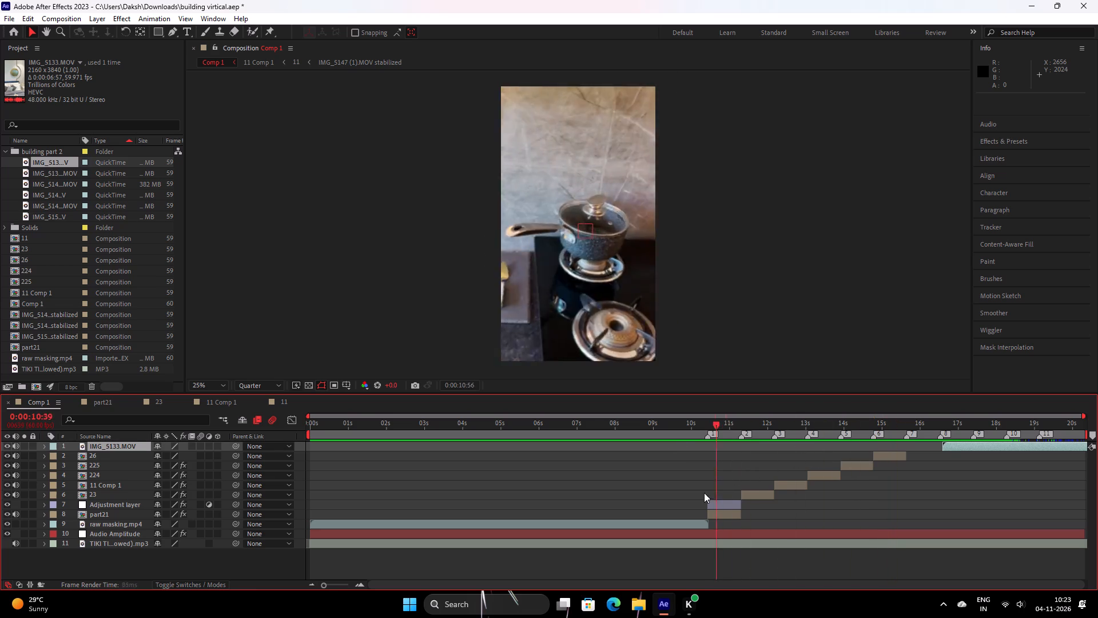
{"action": "left_click_drag", "start_coordinate": [704, 493], "coordinate": [703, 494]}
{"action": "key", "text": "space"}
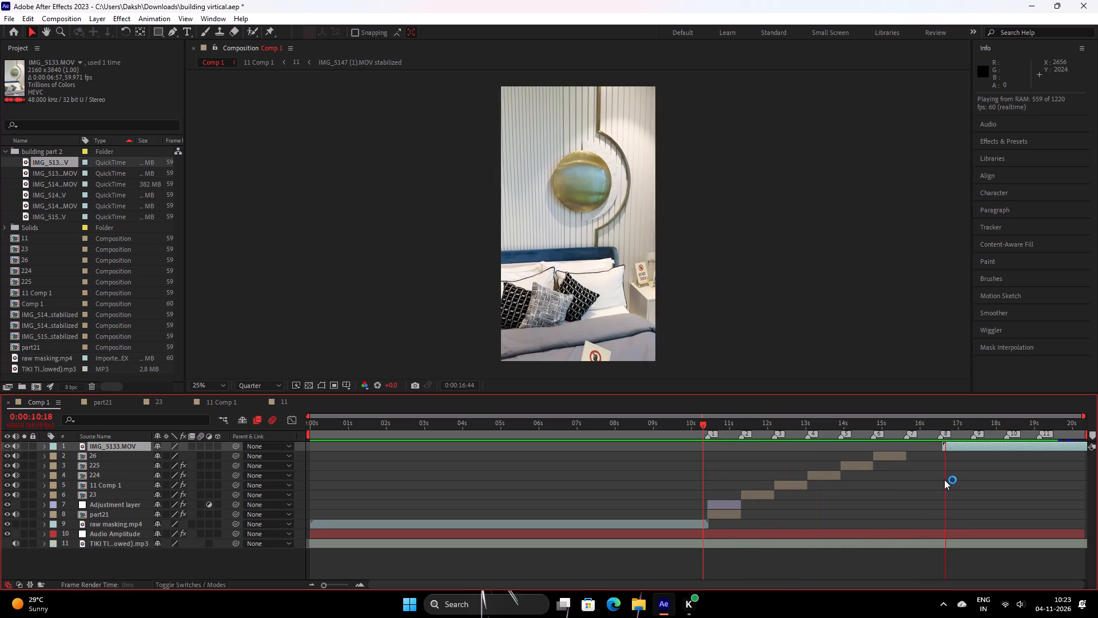
{"action": "key", "text": "space"}
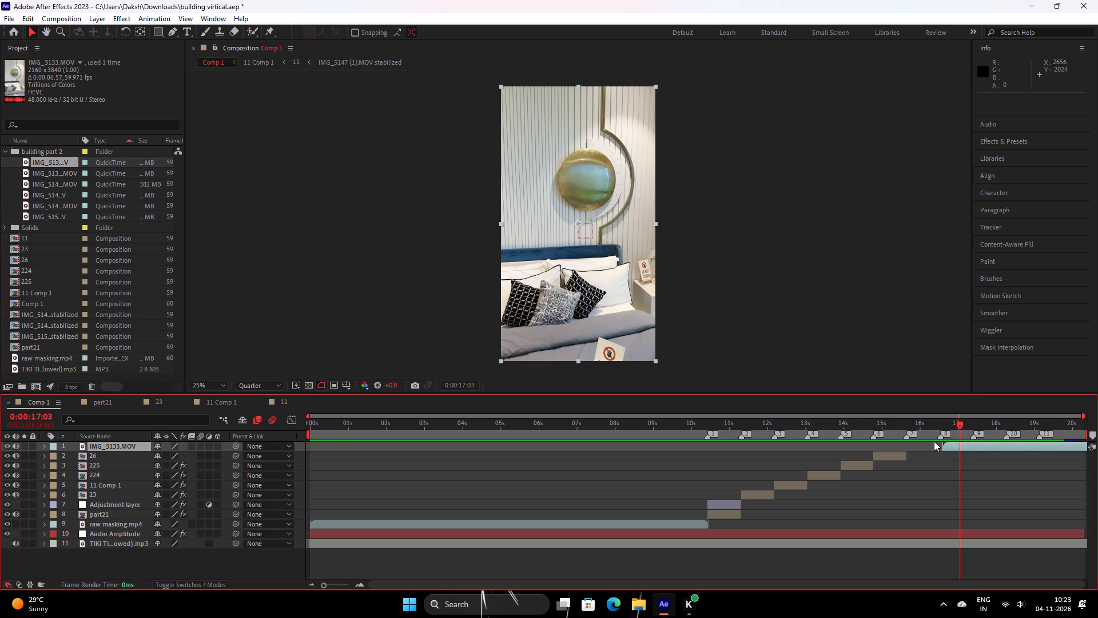
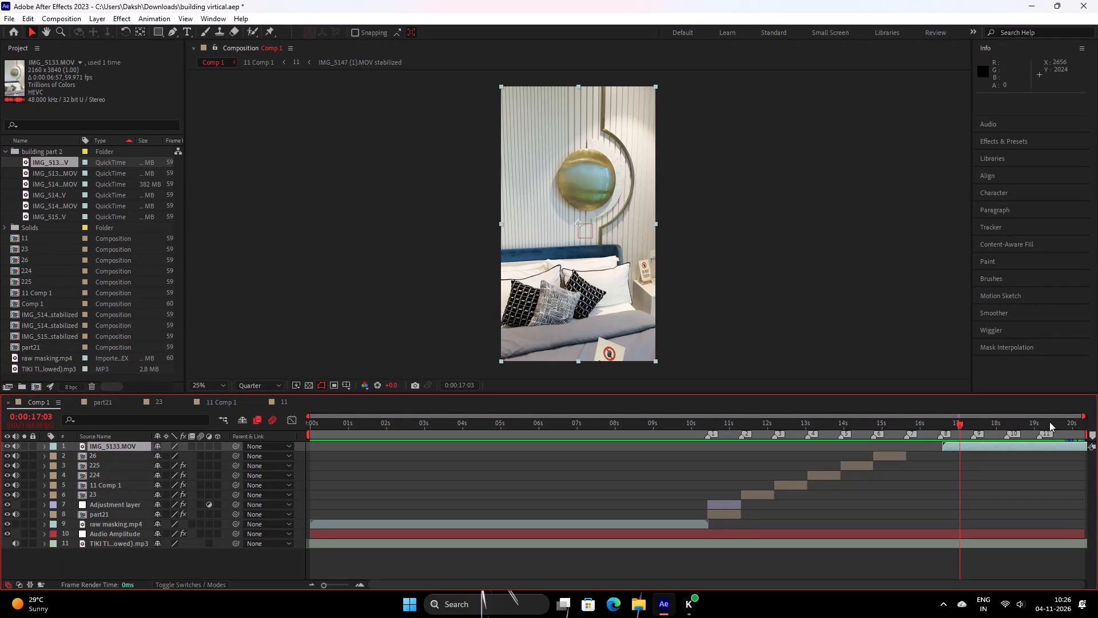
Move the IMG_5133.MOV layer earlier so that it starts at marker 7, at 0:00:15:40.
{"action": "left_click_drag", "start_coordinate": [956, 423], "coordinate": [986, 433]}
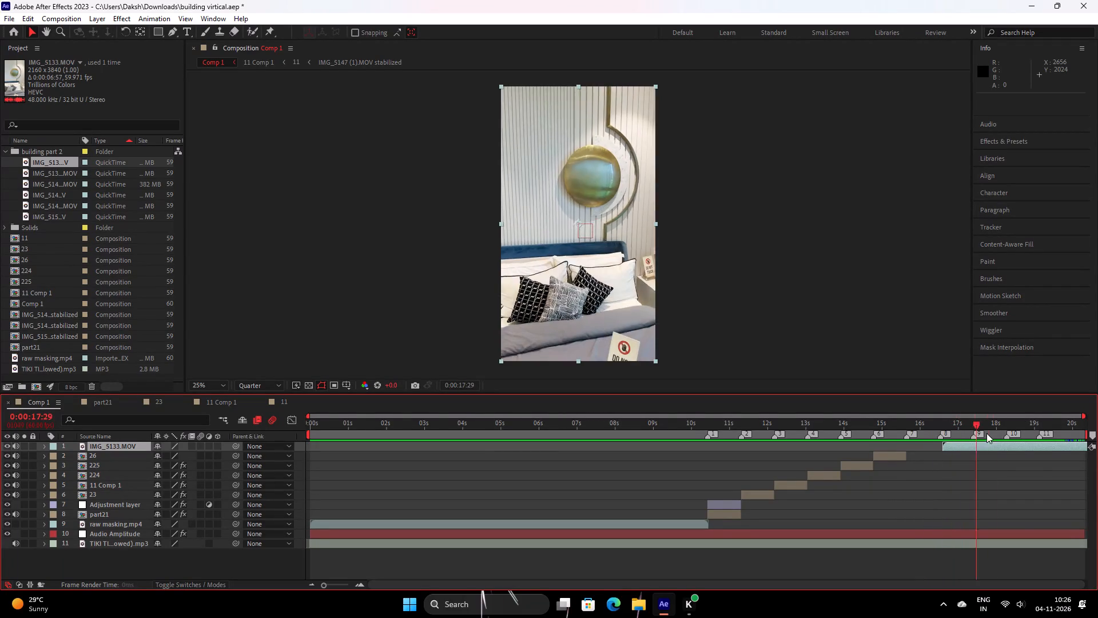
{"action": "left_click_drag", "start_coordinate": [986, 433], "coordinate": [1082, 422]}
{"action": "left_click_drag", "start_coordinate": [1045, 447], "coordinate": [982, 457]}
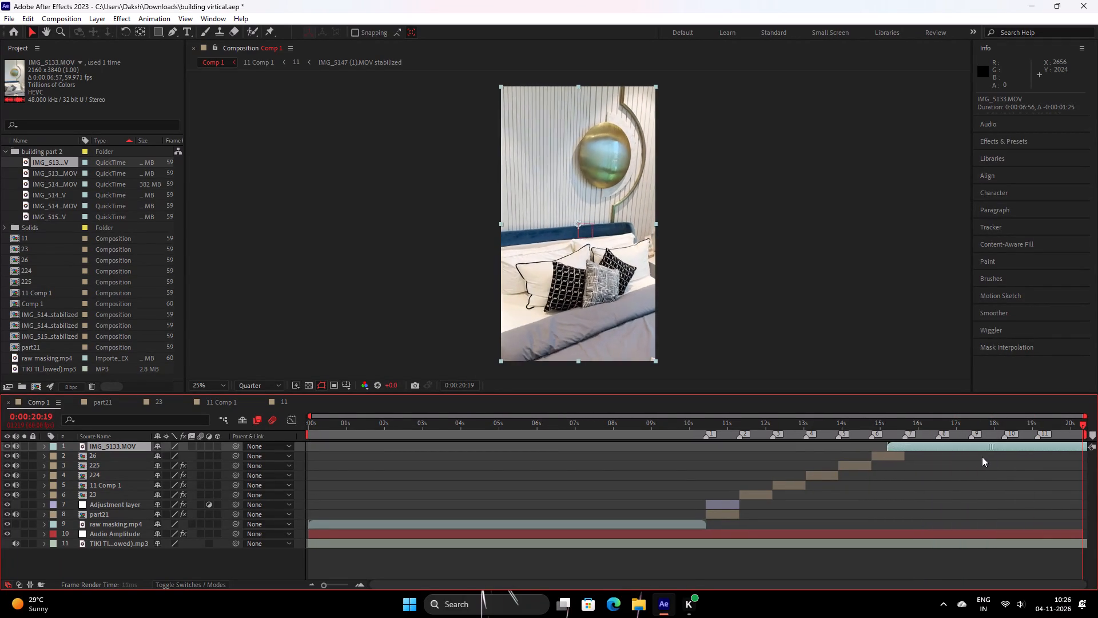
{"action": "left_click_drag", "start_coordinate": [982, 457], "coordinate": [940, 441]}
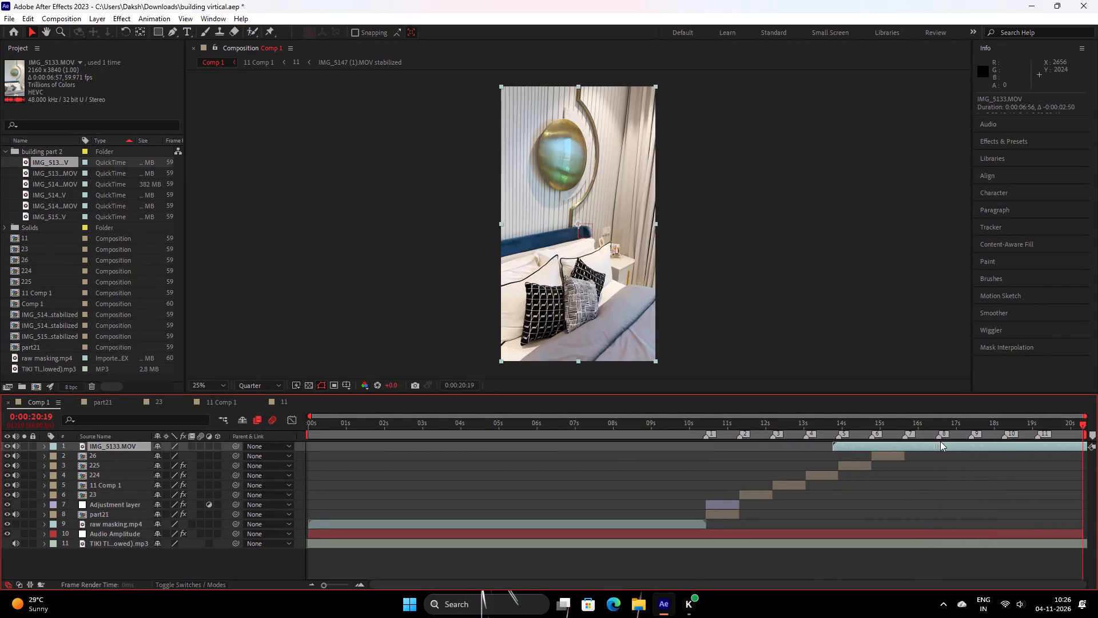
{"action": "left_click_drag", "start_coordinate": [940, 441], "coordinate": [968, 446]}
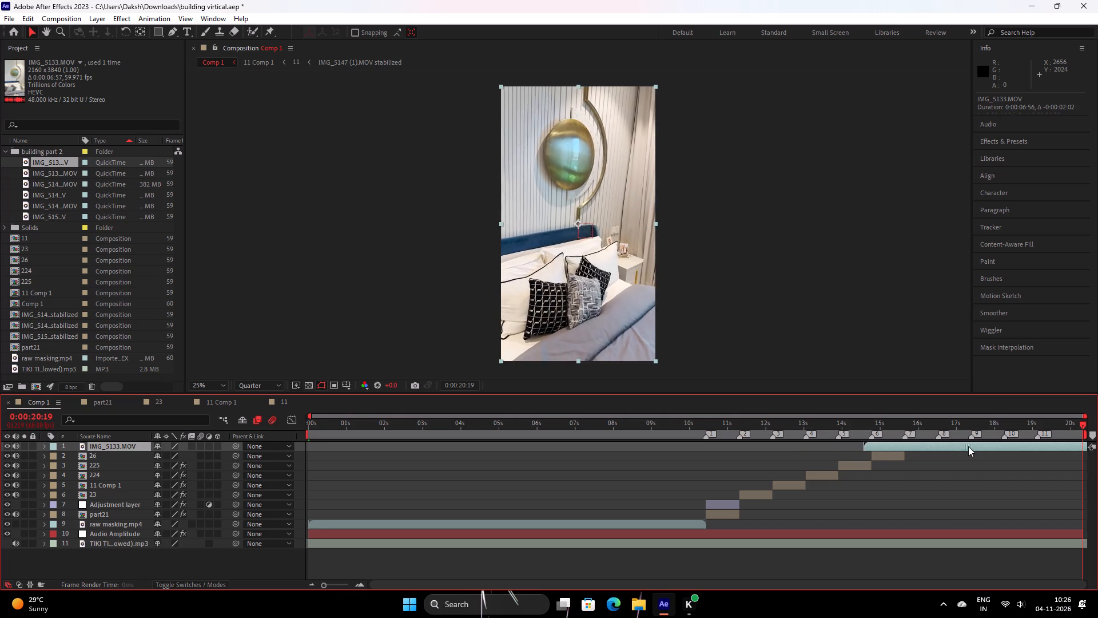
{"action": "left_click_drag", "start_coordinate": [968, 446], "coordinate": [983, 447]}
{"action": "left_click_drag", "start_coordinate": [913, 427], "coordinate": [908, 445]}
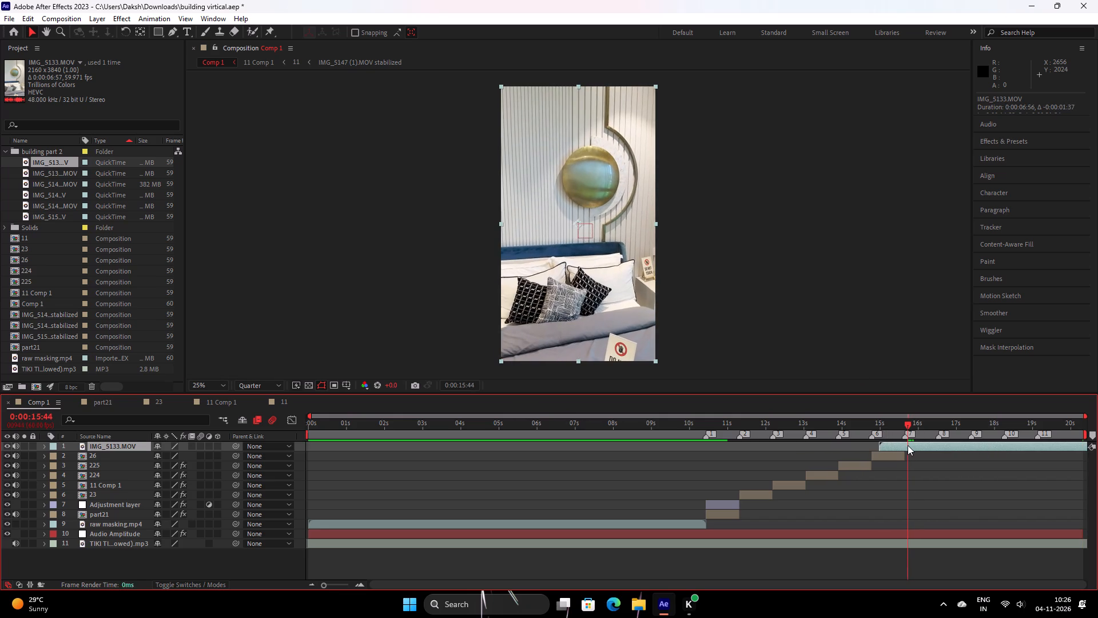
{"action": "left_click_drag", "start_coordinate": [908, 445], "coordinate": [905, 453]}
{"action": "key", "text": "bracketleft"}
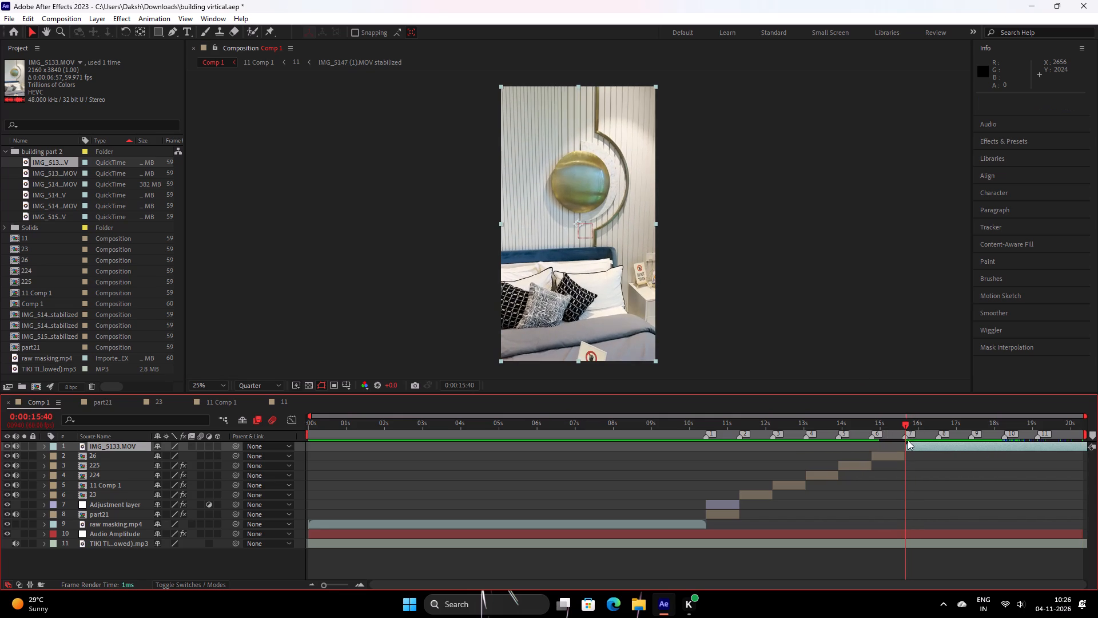
Preview Comp 1 from 0:00:12:13, and again from the beginning, stopping at 0:00:01:19.
{"action": "left_click_drag", "start_coordinate": [884, 428], "coordinate": [771, 496]}
{"action": "key", "text": "space"}
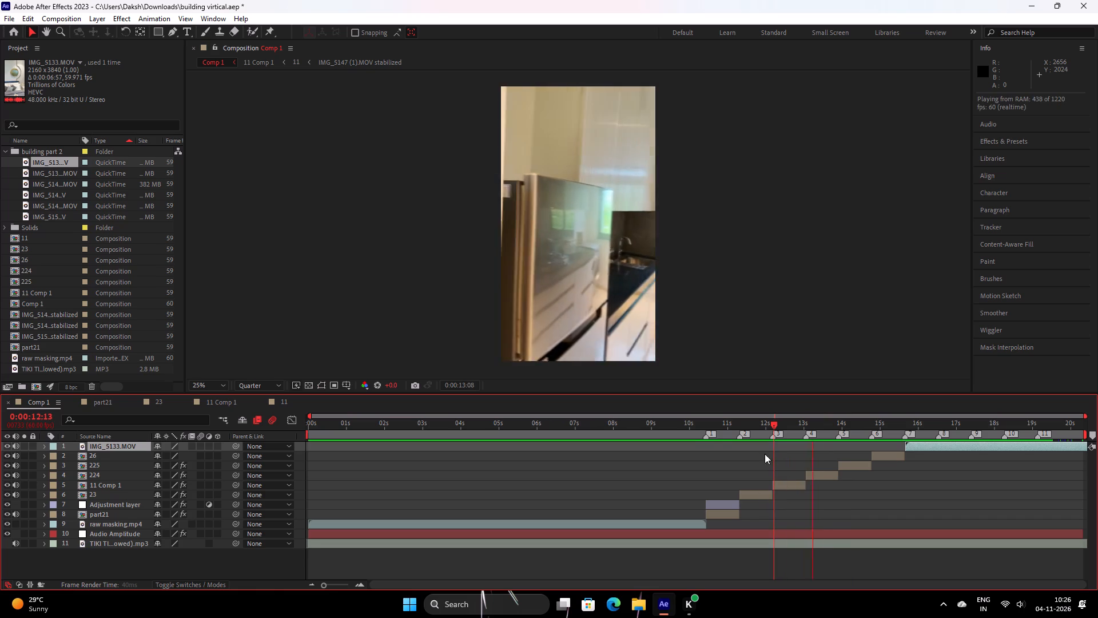
{"action": "key", "text": "space"}
{"action": "left_click_drag", "start_coordinate": [677, 429], "coordinate": [369, 493]}
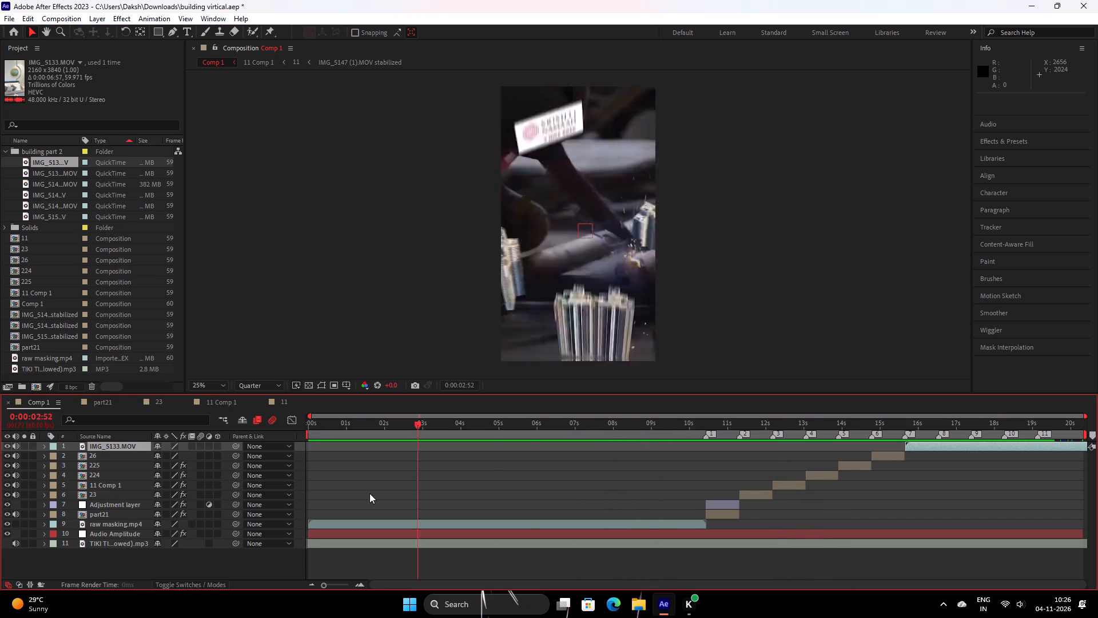
{"action": "left_click_drag", "start_coordinate": [369, 493], "coordinate": [299, 506]}
{"action": "key", "text": "space"}
{"action": "key", "text": "space"}
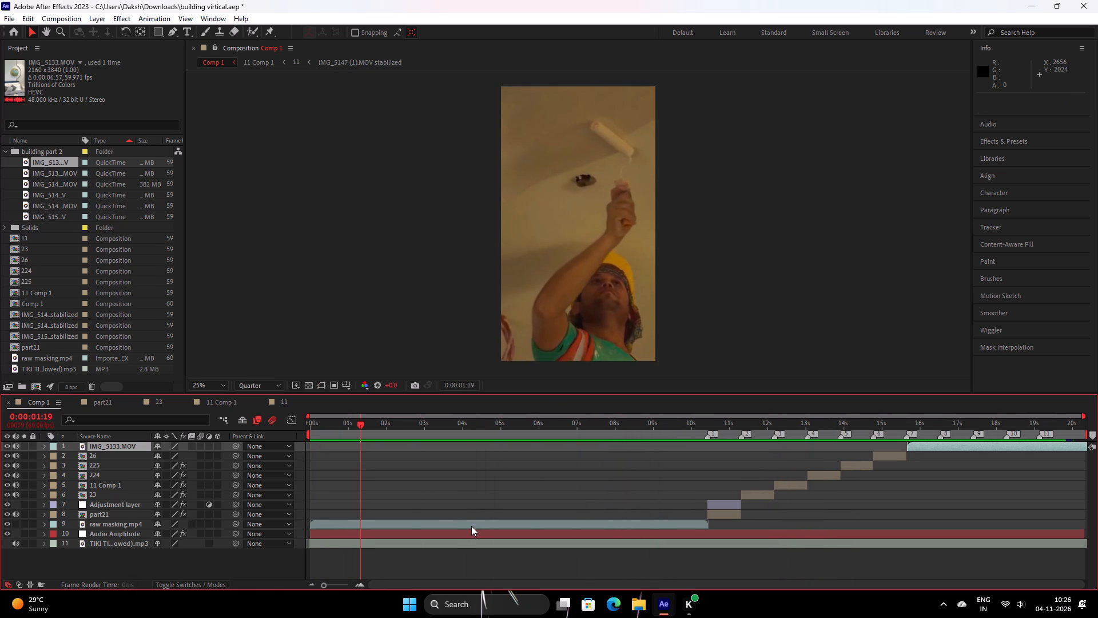
Find the RSMB Pro effect by searching for "rsm" and apply it to the raw masking.mp4 layer.
{"action": "left_click", "coordinate": [471, 526]}
{"action": "left_click", "coordinate": [1009, 143]}
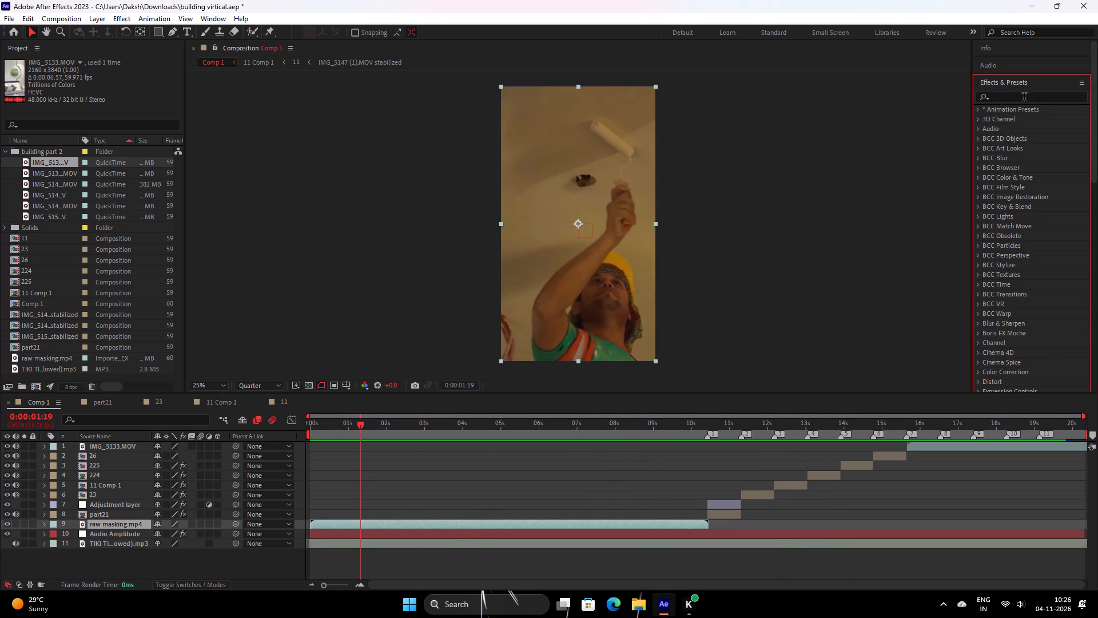
{"action": "left_click", "coordinate": [1024, 96]}
{"action": "key", "text": "r"}
{"action": "key", "text": "s"}
{"action": "key", "text": "m"}
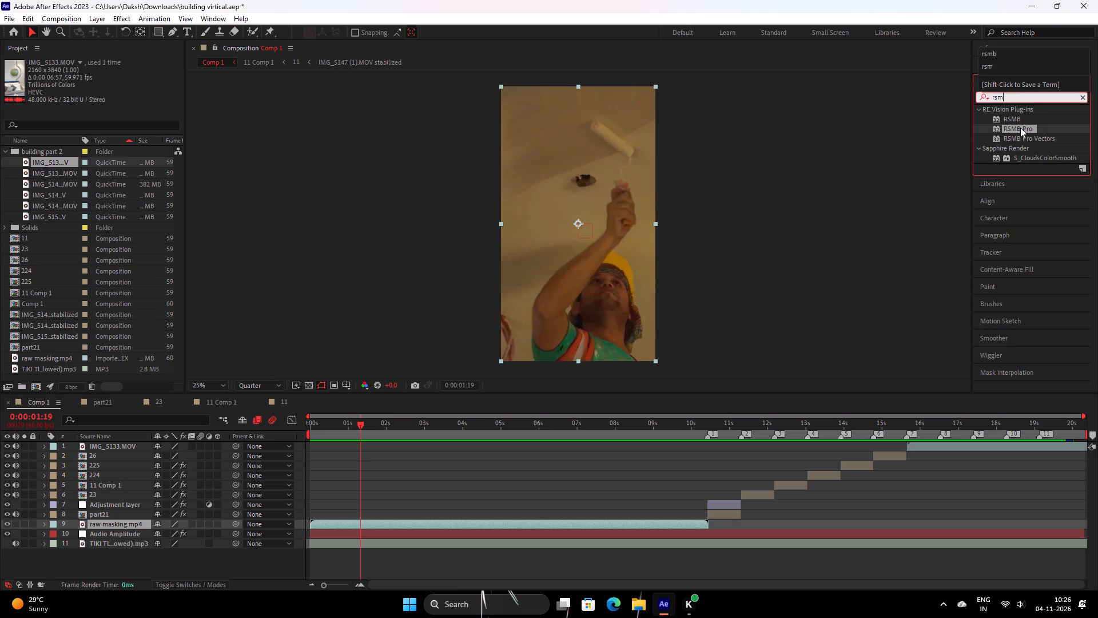
{"action": "double_click", "coordinate": [1020, 128]}
Preview Comp 1 from the beginning to check the motion blur, playing it a second time through into the IMG_5133.MOV layer.
{"action": "left_click_drag", "start_coordinate": [354, 424], "coordinate": [274, 445]}
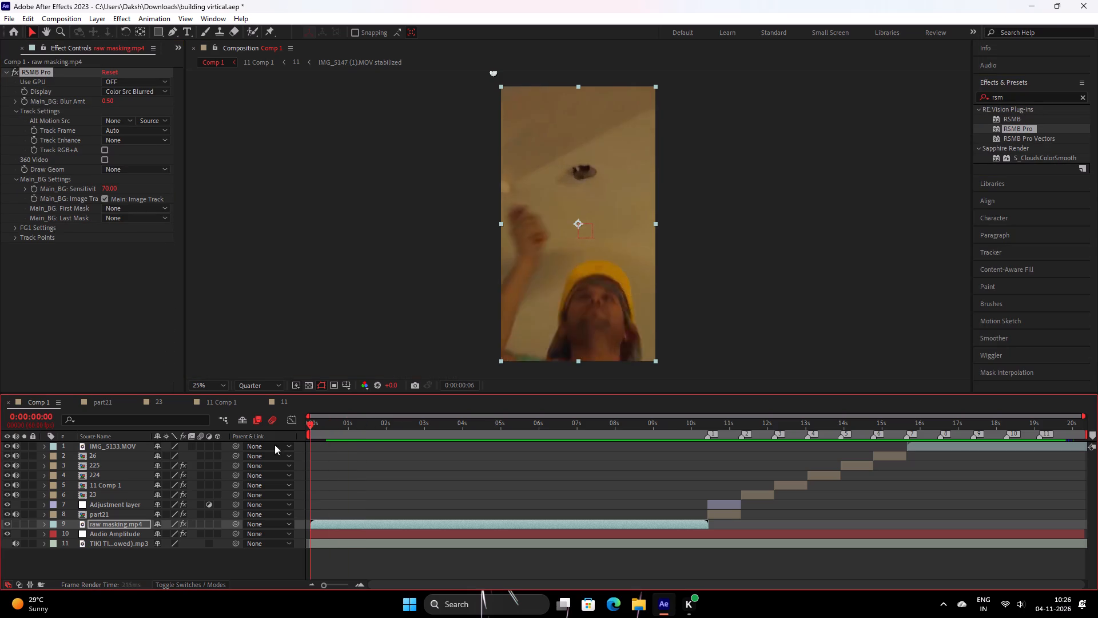
{"action": "left_click_drag", "start_coordinate": [274, 445], "coordinate": [242, 450]}
{"action": "key", "text": "space"}
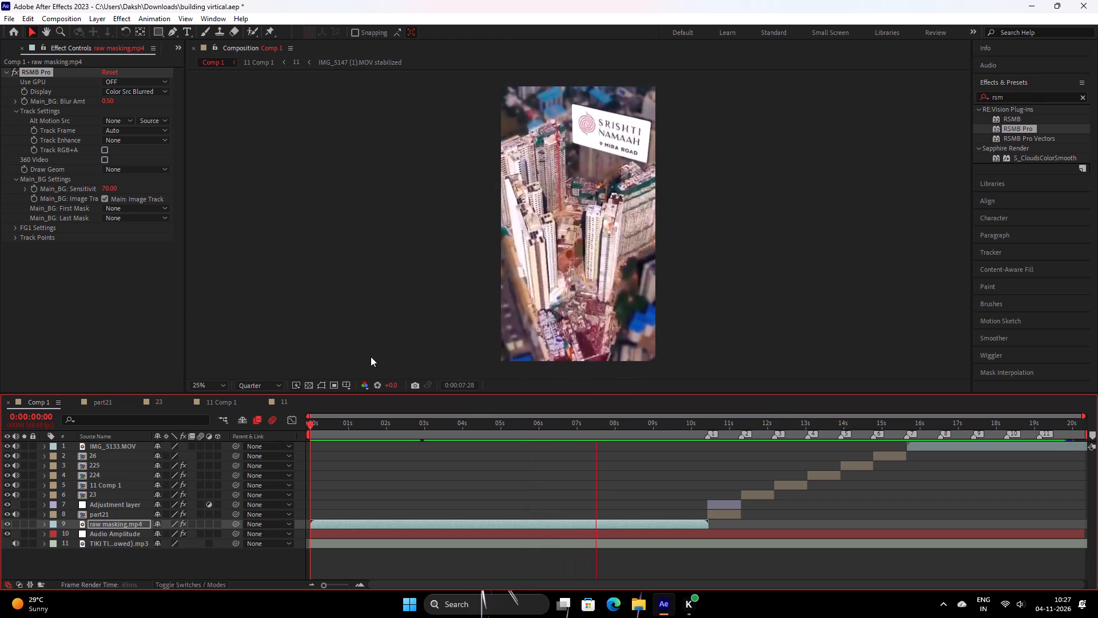
{"action": "key", "text": "space"}
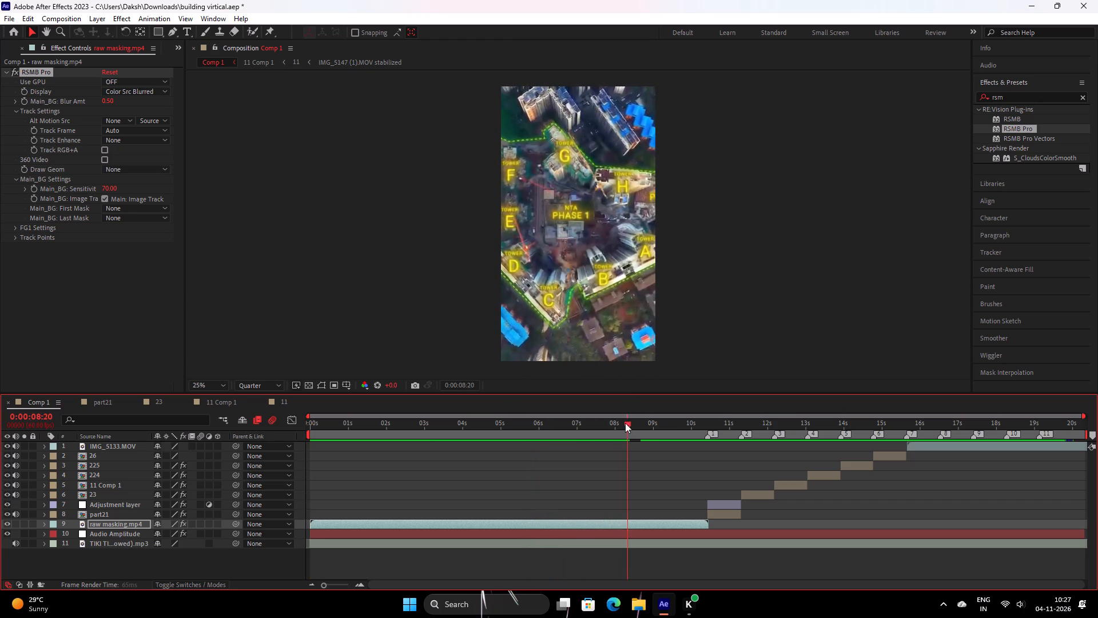
{"action": "left_click_drag", "start_coordinate": [614, 433], "coordinate": [59, 477]}
{"action": "key", "text": "space"}
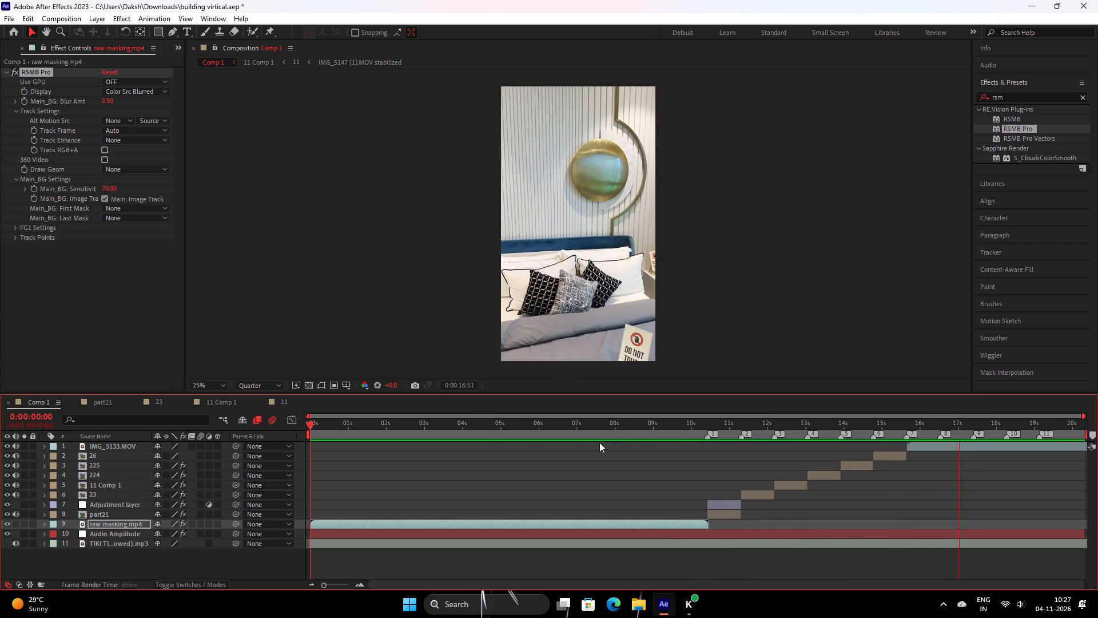
{"action": "key", "text": "space"}
Preview the marker-timed clips from 0:00:10:20, and again from 0:00:14:20 into the IMG_5133.MOV layer, stopping at 0:00:16:39.
{"action": "left_click_drag", "start_coordinate": [722, 430], "coordinate": [704, 438]}
{"action": "key", "text": "space"}
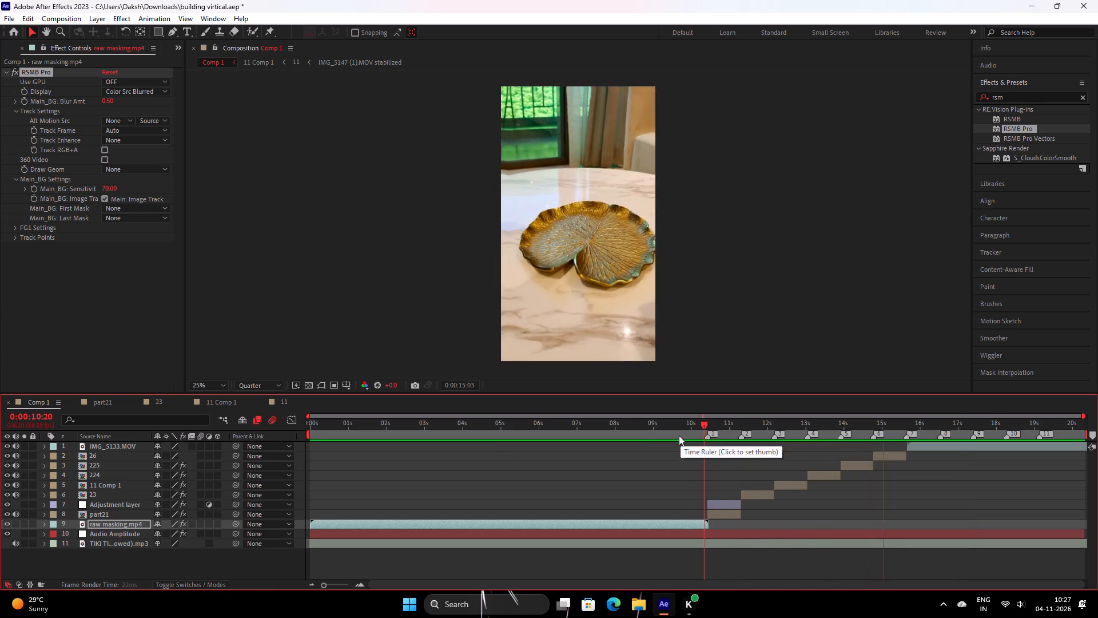
{"action": "key", "text": "space"}
{"action": "left_click_drag", "start_coordinate": [896, 428], "coordinate": [856, 441]}
{"action": "key", "text": "space"}
{"action": "key", "text": "space"}
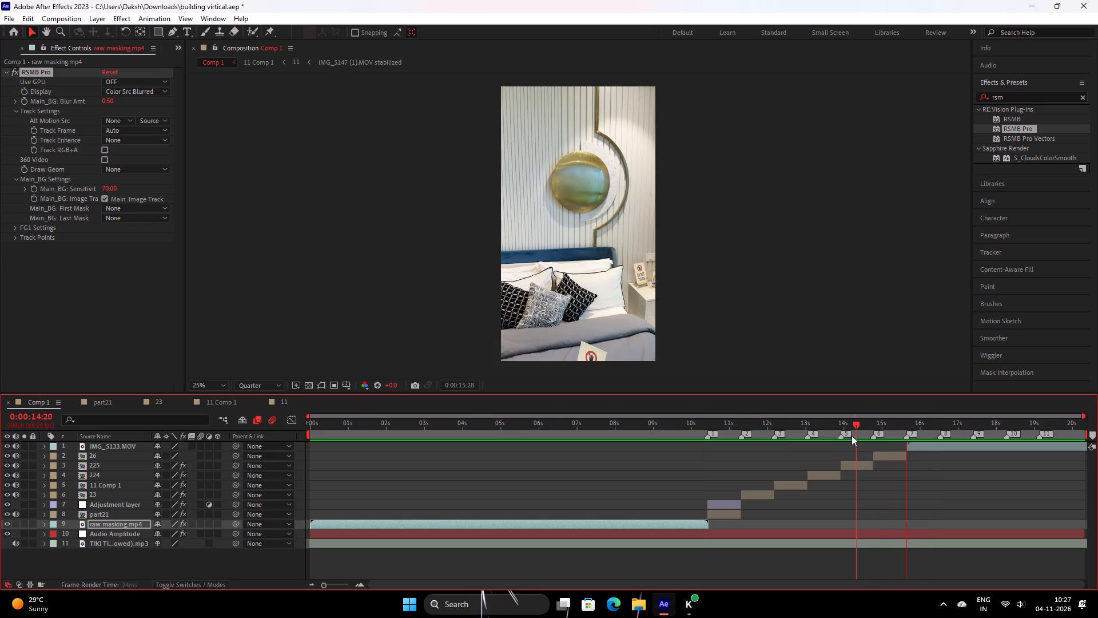
{"action": "key", "text": "space"}
{"action": "key", "text": "space"}
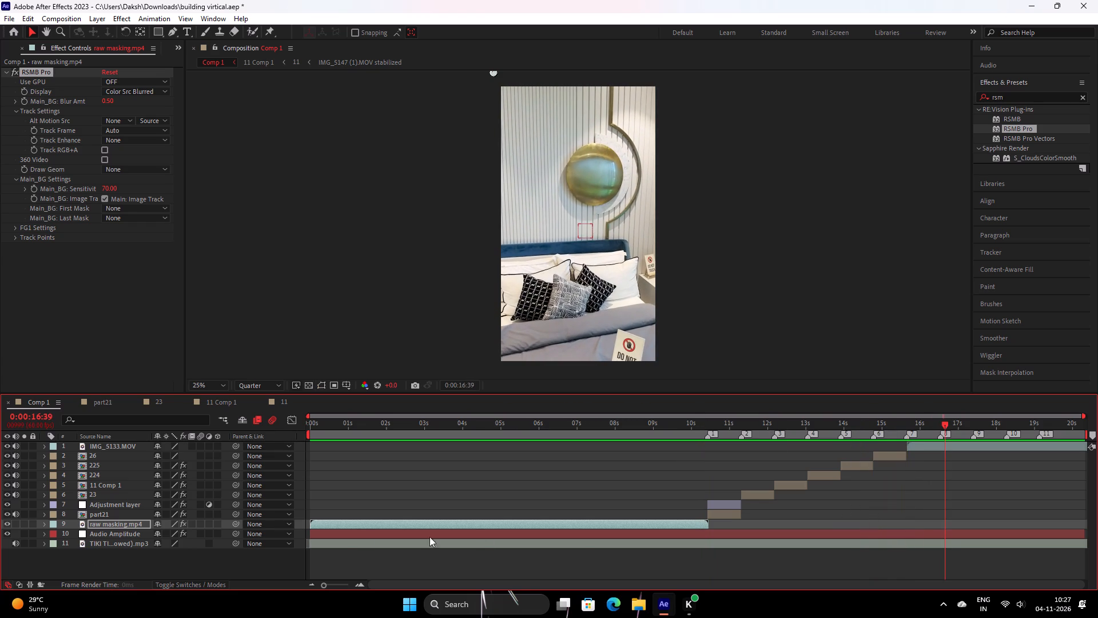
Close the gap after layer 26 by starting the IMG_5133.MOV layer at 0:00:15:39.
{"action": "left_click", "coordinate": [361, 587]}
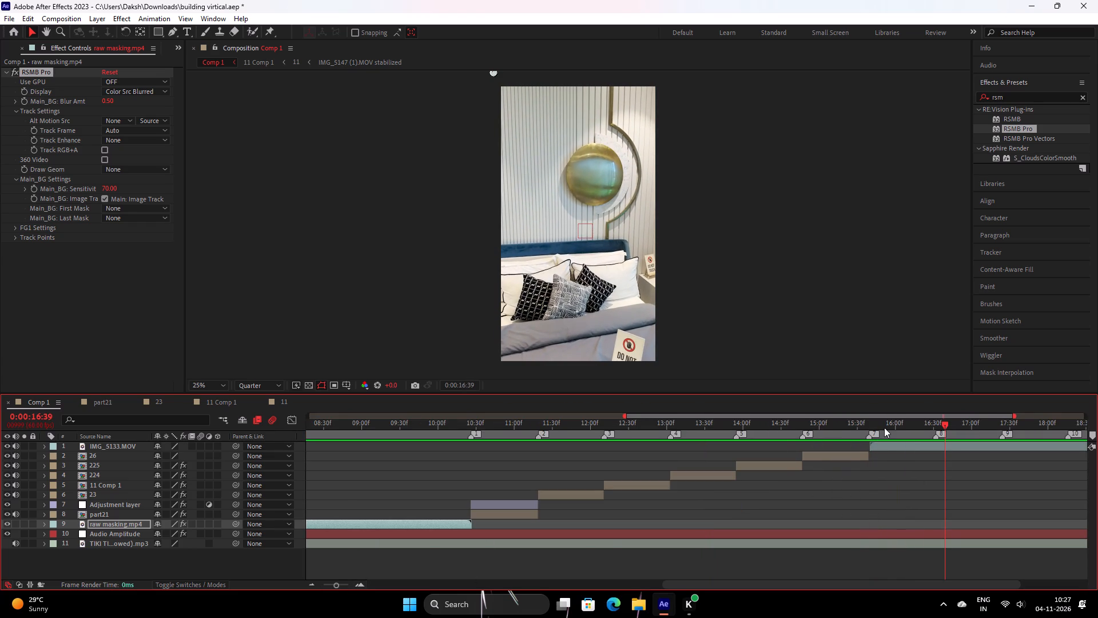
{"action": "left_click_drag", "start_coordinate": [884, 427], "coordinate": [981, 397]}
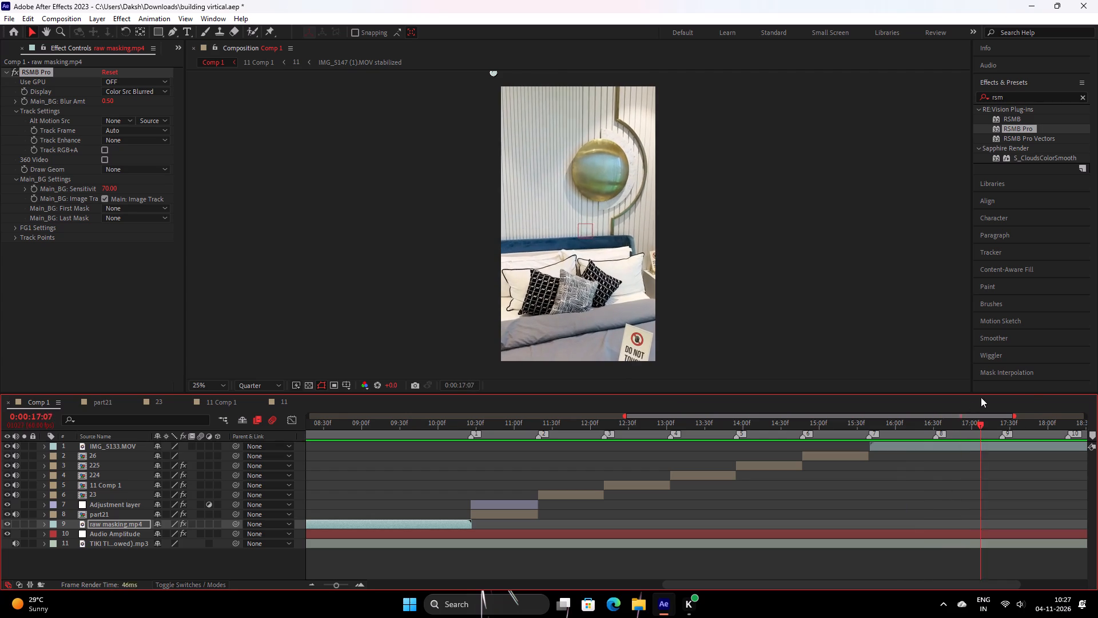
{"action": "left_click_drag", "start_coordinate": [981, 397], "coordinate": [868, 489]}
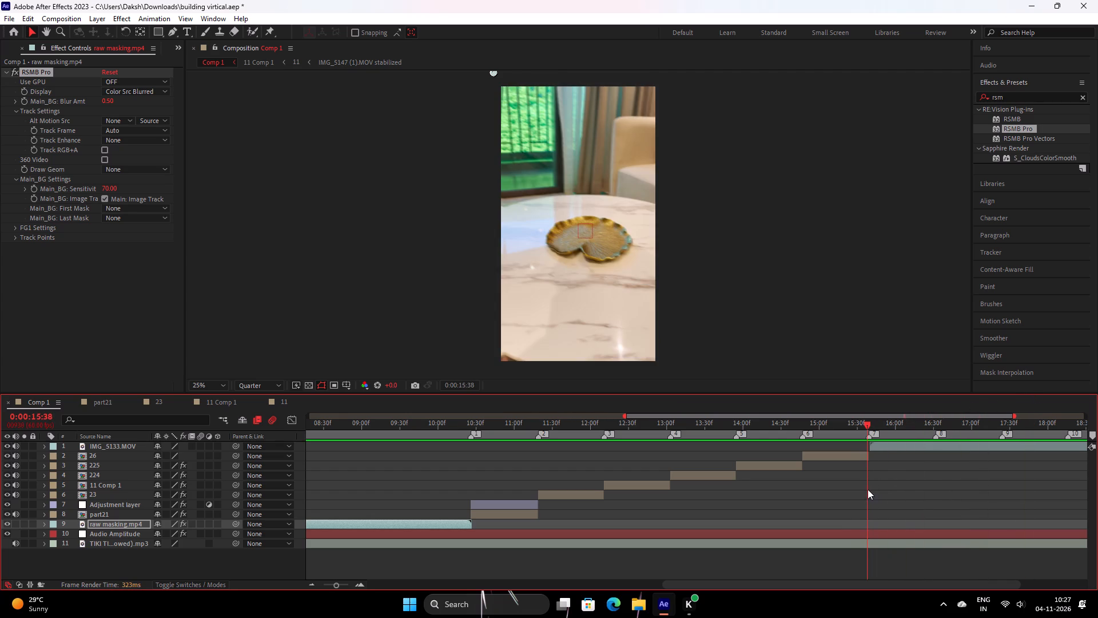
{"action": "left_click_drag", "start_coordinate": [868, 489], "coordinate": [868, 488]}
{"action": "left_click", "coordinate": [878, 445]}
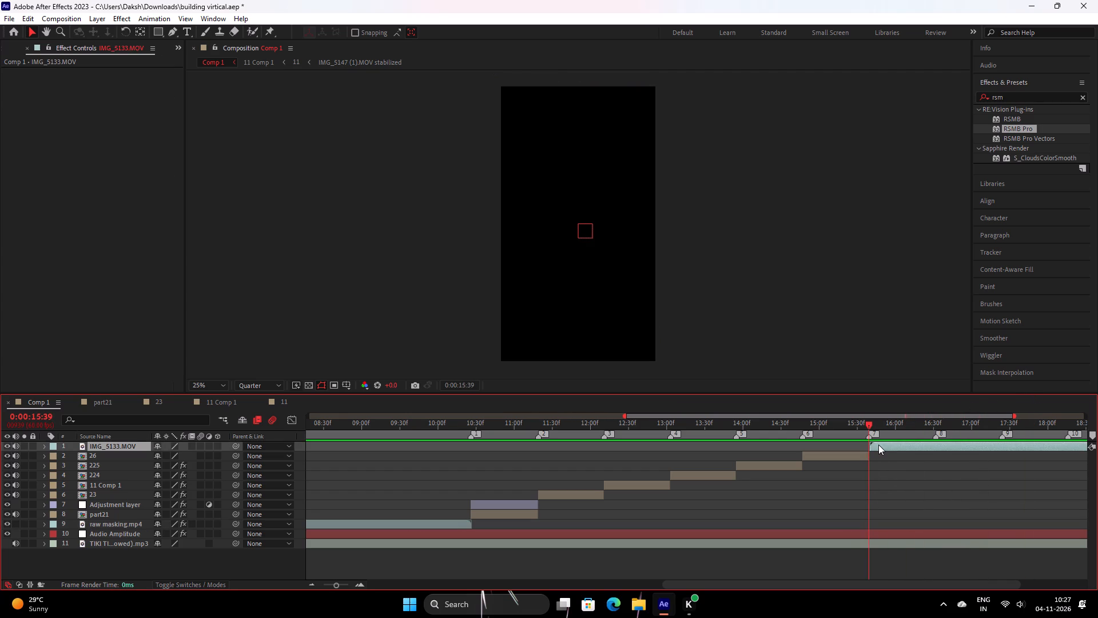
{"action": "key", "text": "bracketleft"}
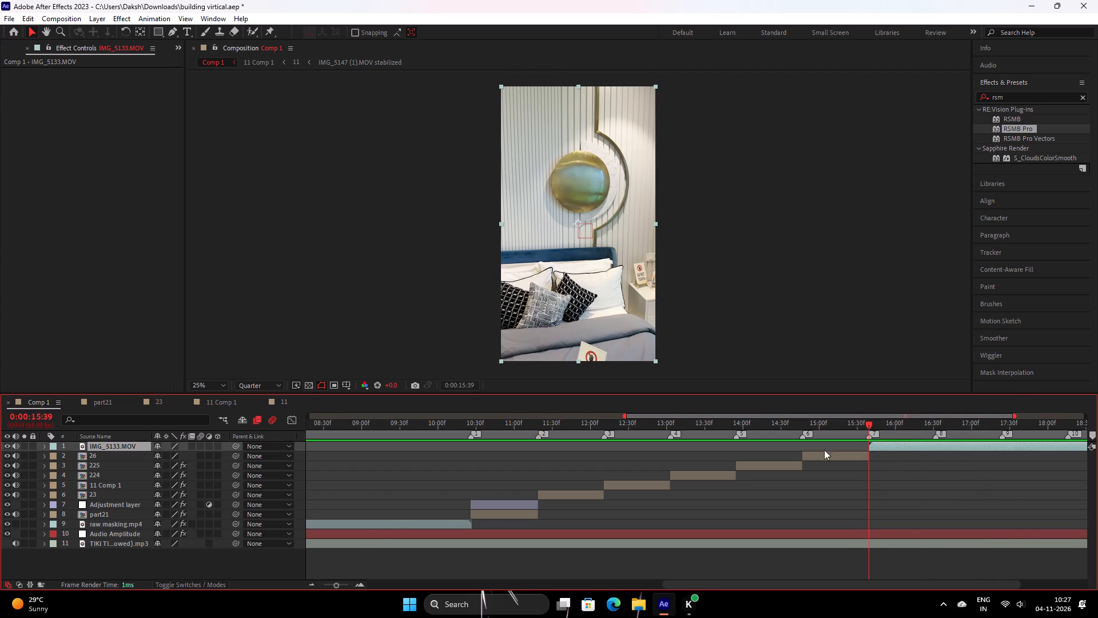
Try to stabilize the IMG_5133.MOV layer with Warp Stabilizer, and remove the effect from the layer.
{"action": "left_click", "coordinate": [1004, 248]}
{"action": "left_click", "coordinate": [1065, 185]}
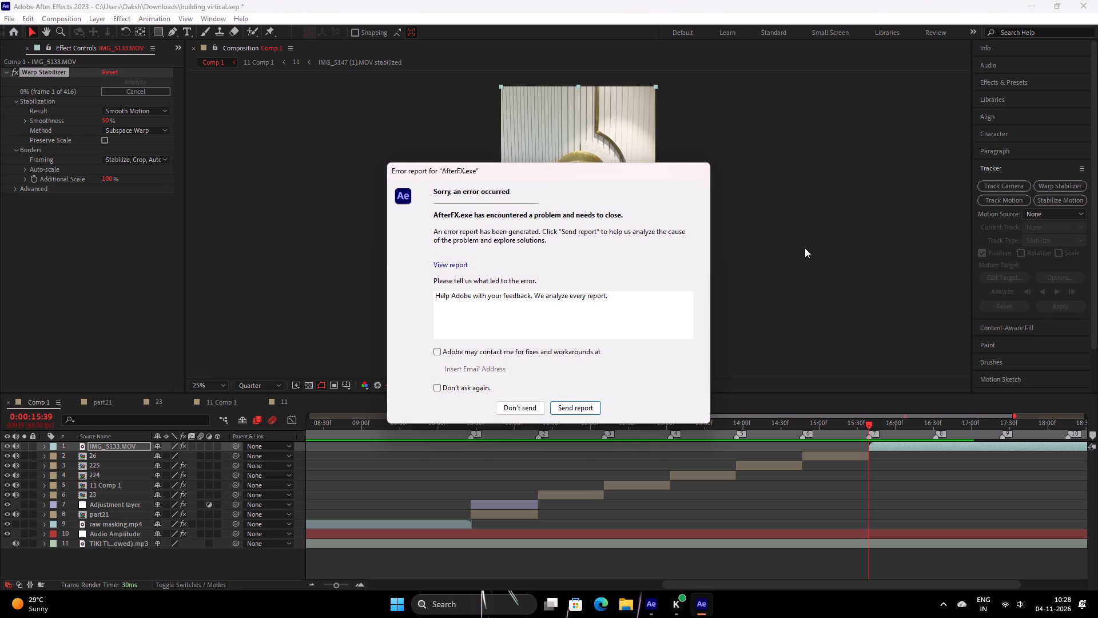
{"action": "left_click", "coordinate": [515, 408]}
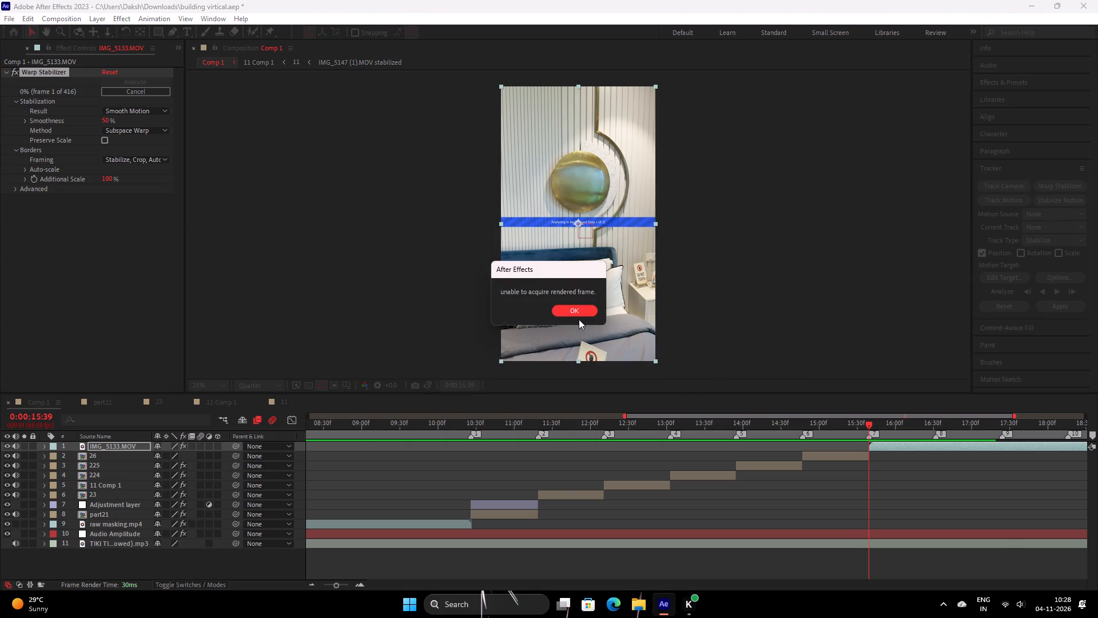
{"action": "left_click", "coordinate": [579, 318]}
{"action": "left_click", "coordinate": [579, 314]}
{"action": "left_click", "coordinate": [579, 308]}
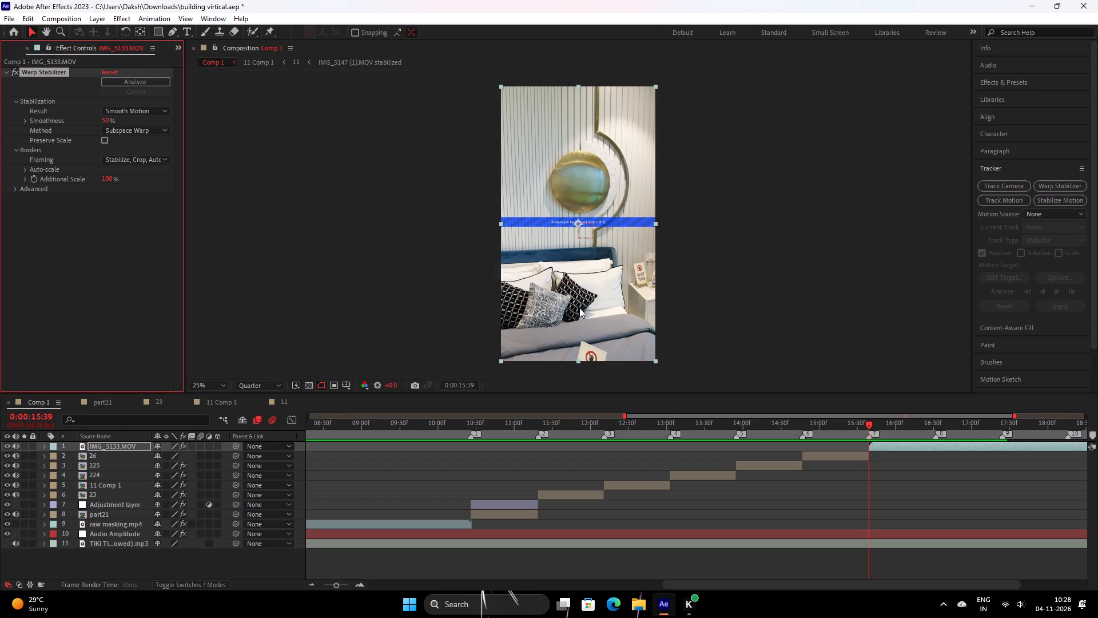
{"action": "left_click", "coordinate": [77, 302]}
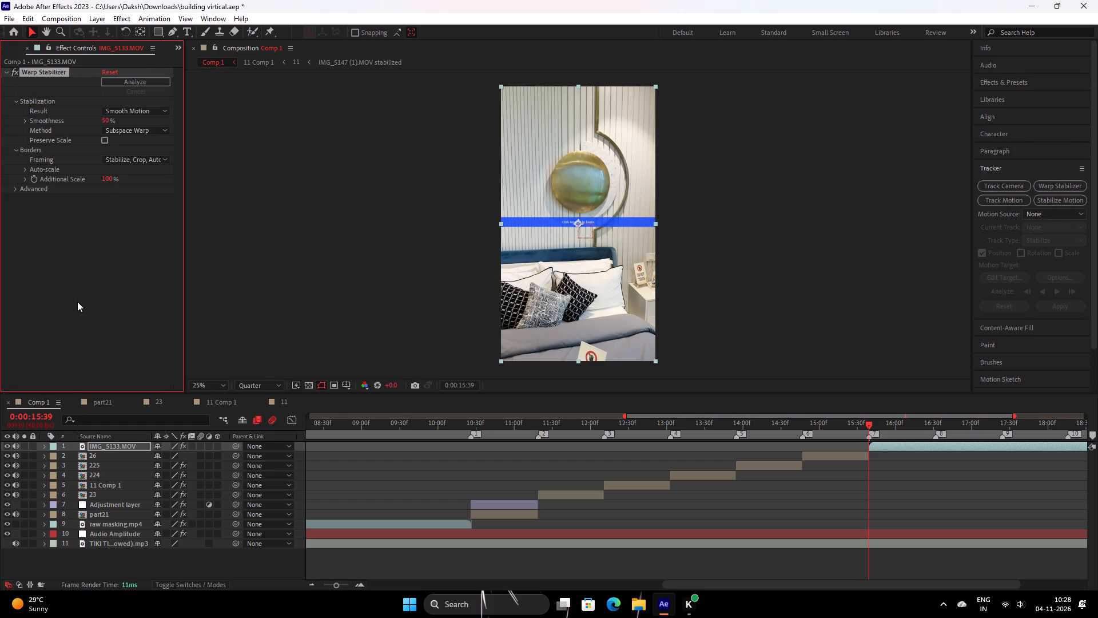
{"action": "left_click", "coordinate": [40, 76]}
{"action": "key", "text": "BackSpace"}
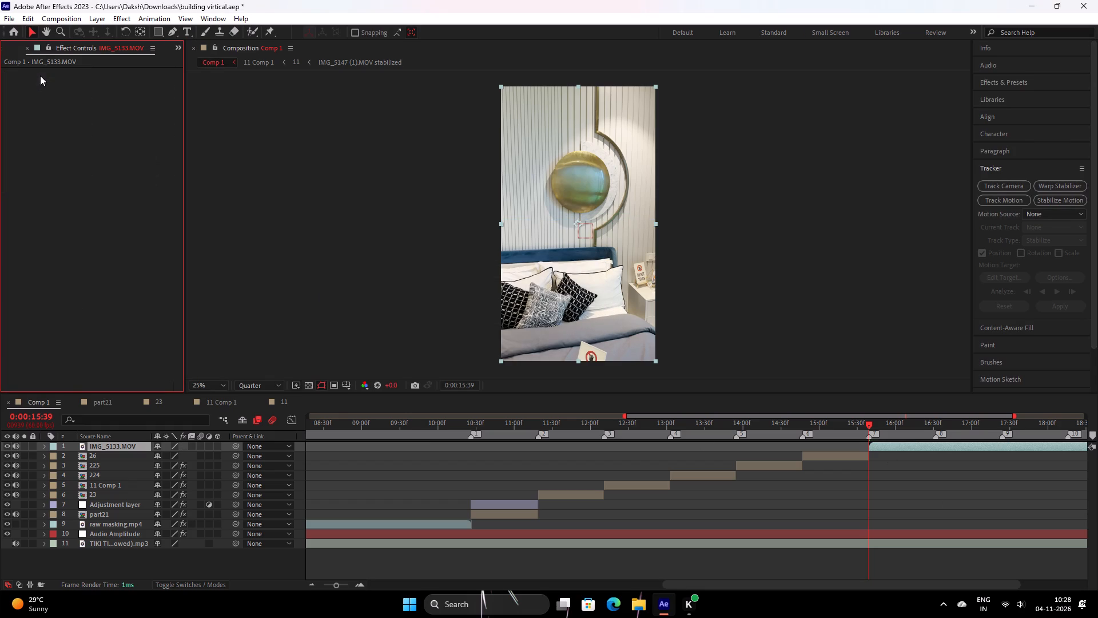
Save the building virtical.aep project.
{"action": "left_click_drag", "start_coordinate": [828, 424], "coordinate": [749, 453]}
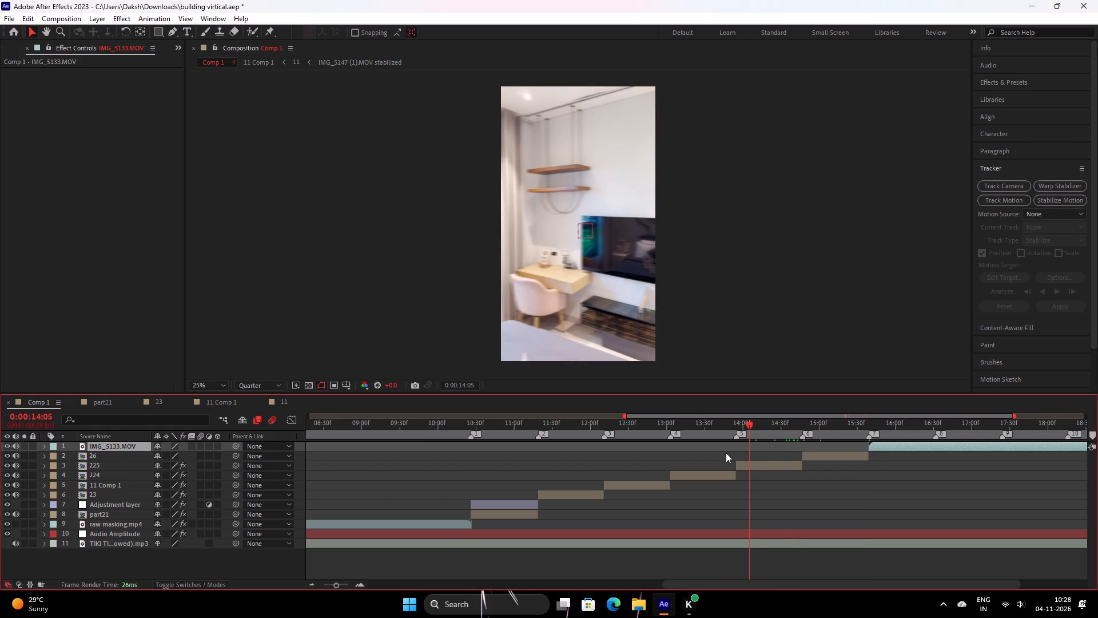
{"action": "key", "text": "ctrl+s"}
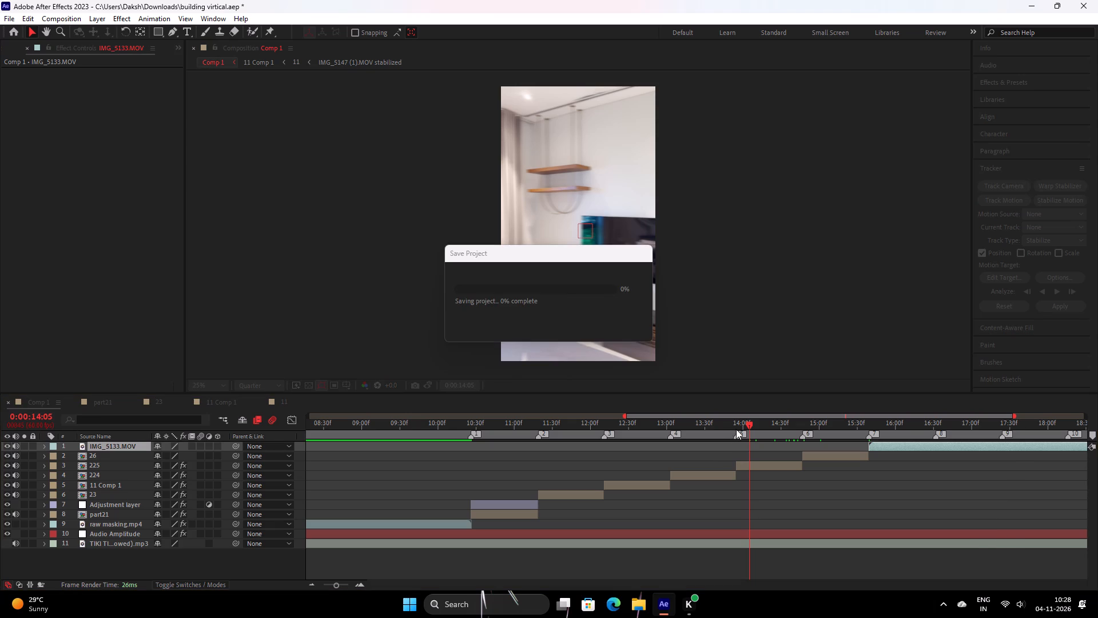
{"action": "left_click_drag", "start_coordinate": [737, 429], "coordinate": [727, 435]}
Preview Comp 1 from the beginning to 0:00:04:37, and scrub through to its end and back to 0:00:16:10.
{"action": "left_click_drag", "start_coordinate": [749, 425], "coordinate": [155, 456]}
{"action": "key", "text": "space"}
{"action": "key", "text": "space"}
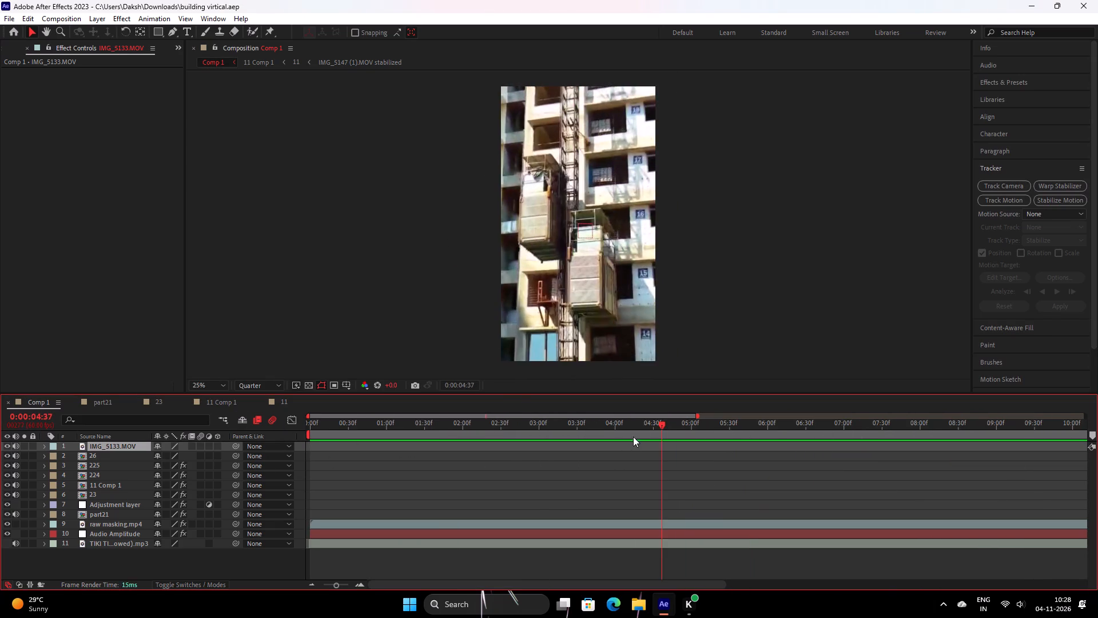
{"action": "left_click_drag", "start_coordinate": [633, 436], "coordinate": [1097, 537]}
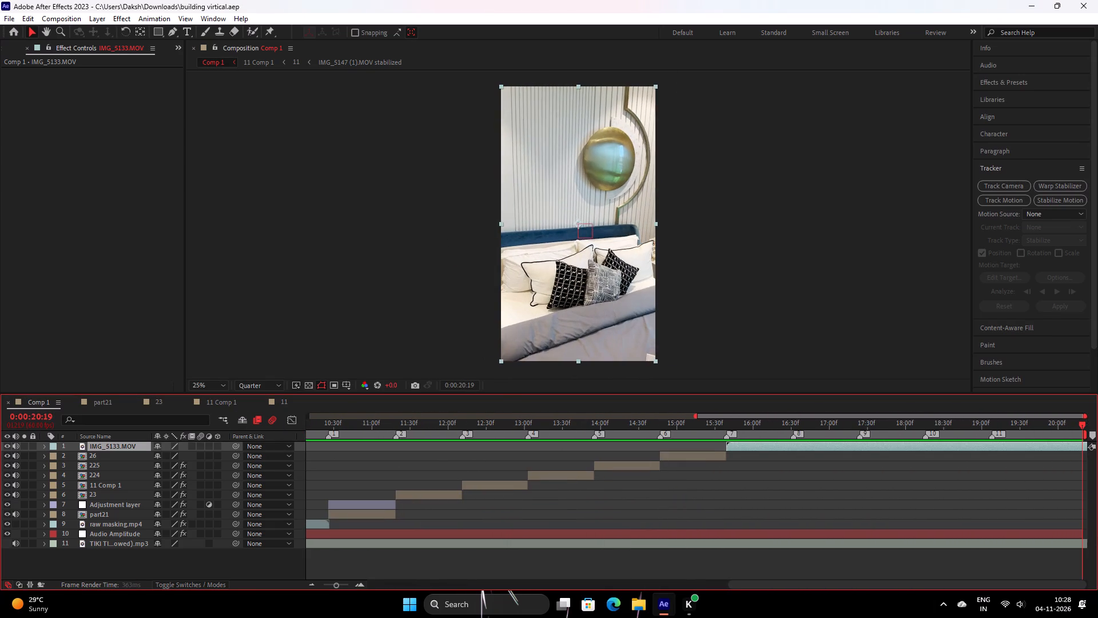
{"action": "left_click_drag", "start_coordinate": [1097, 537], "coordinate": [766, 504]}
Delete the IMG_5133.MOV layer from Comp 1.
{"action": "left_click", "coordinate": [775, 466]}
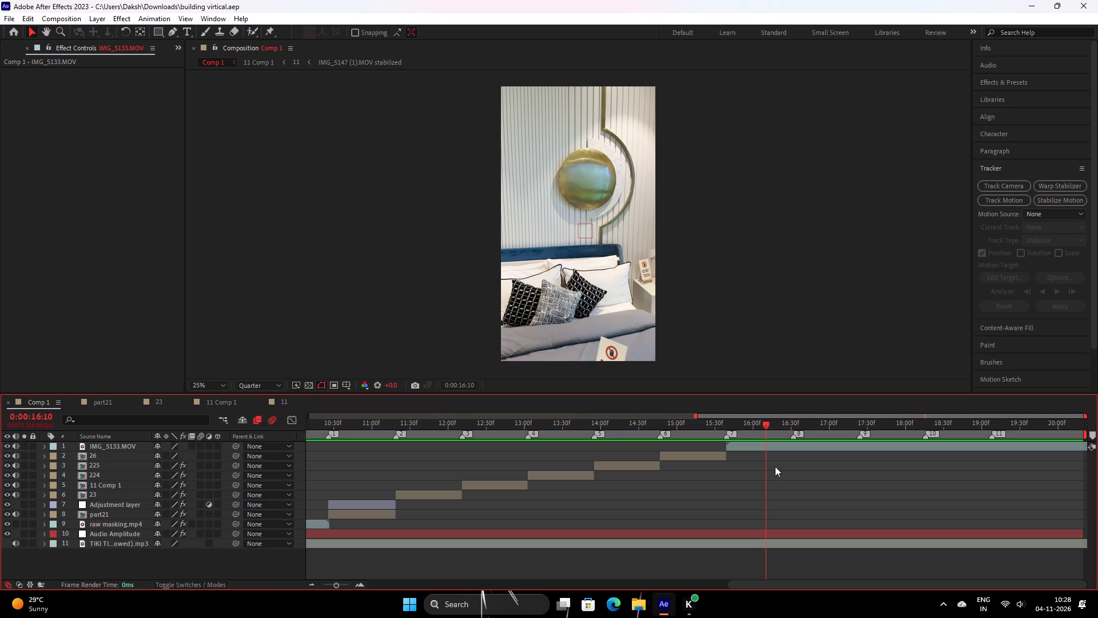
{"action": "left_click", "coordinate": [775, 447]}
{"action": "left_click", "coordinate": [767, 477]}
{"action": "left_click", "coordinate": [771, 447]}
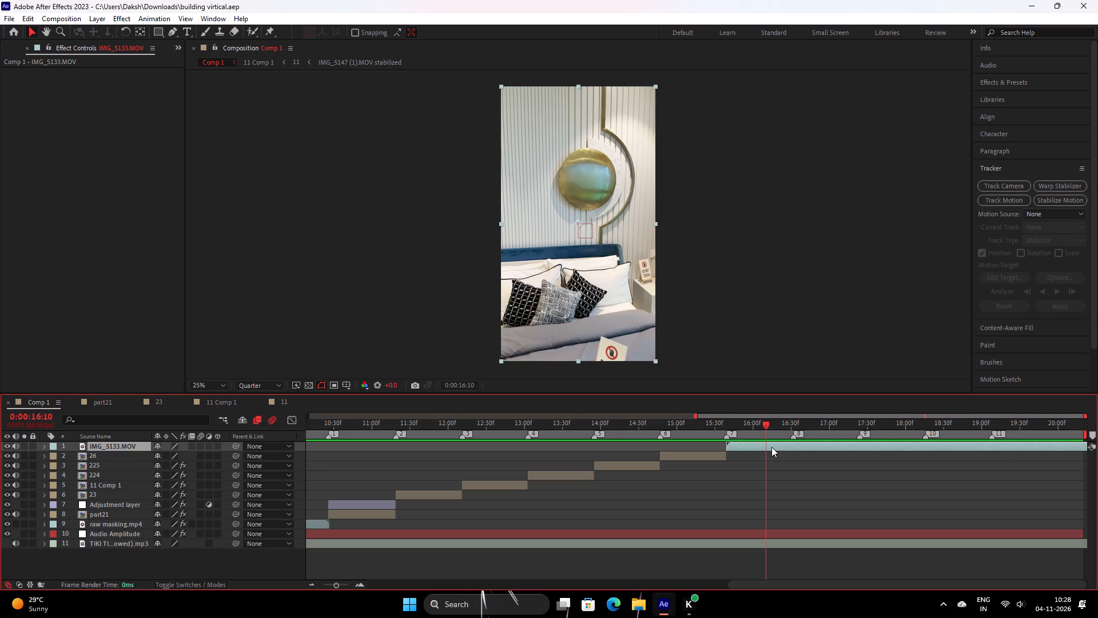
{"action": "key", "text": "BackSpace"}
Look through the source clips in the building part 2 folder to choose the clip that follows layer 26.
{"action": "left_click", "coordinate": [11, 47]}
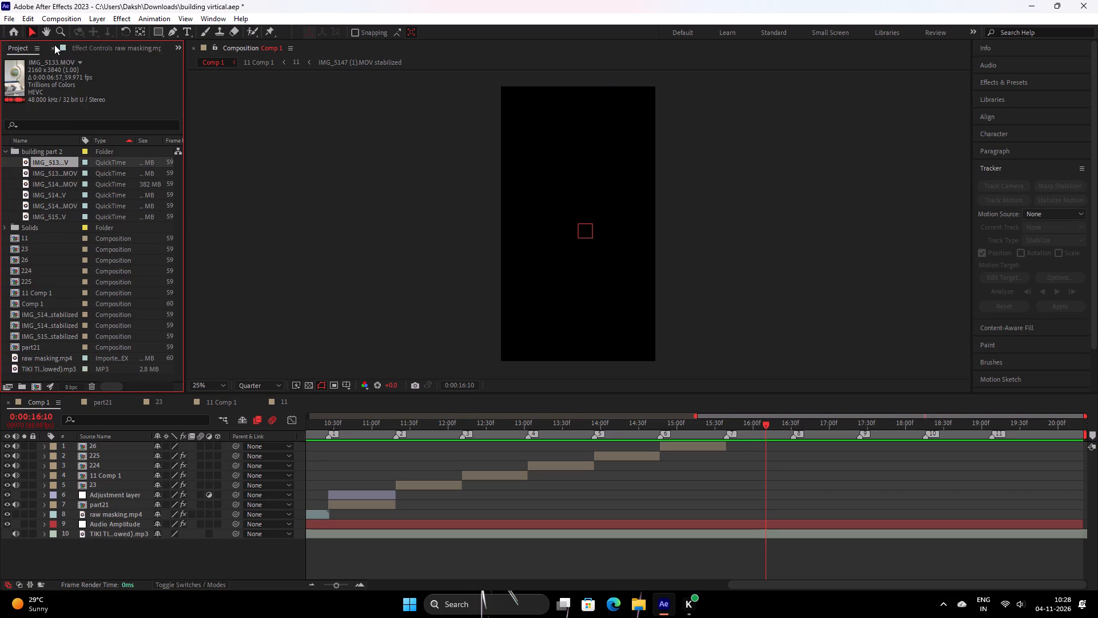
{"action": "left_click", "coordinate": [54, 45]}
{"action": "left_click", "coordinate": [59, 169]}
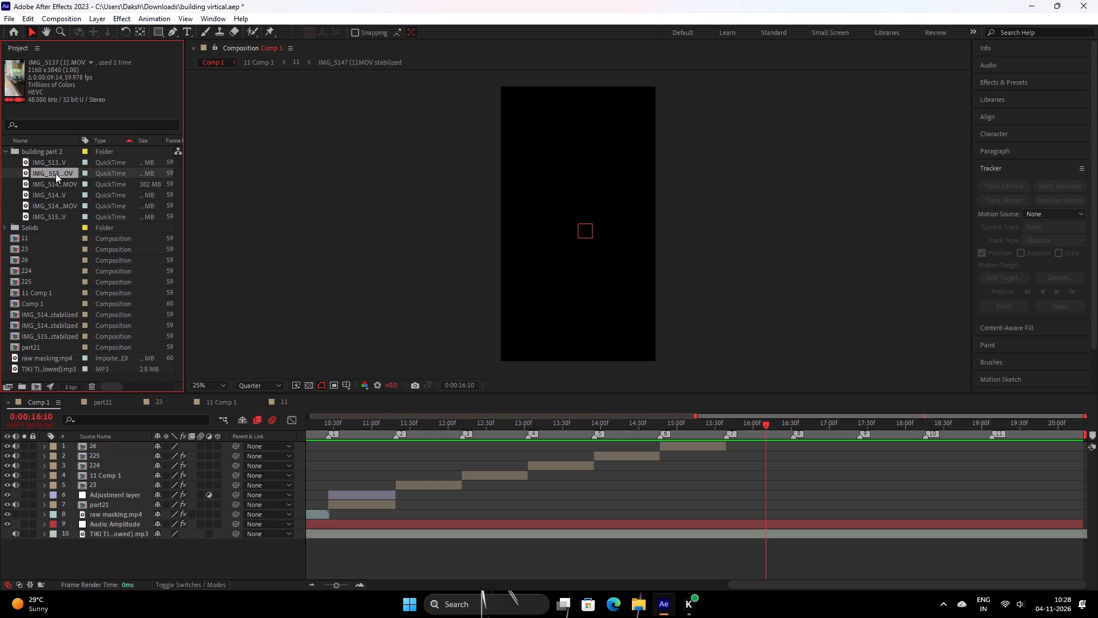
{"action": "left_click", "coordinate": [54, 185]}
{"action": "left_click", "coordinate": [56, 193]}
{"action": "left_click", "coordinate": [58, 204]}
{"action": "left_click", "coordinate": [55, 216]}
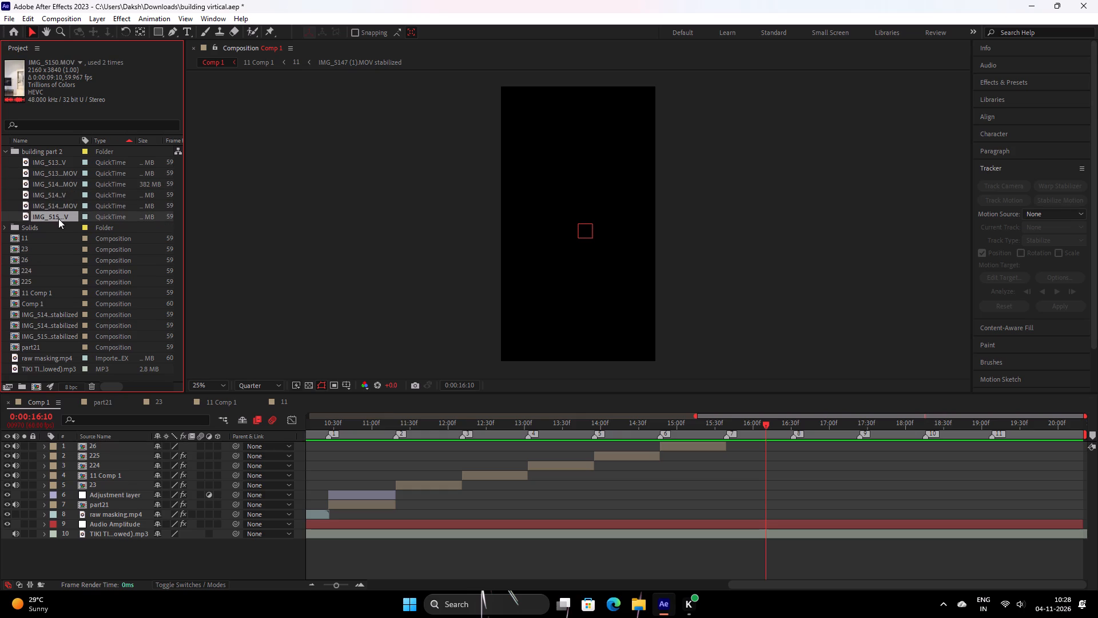
{"action": "left_click", "coordinate": [59, 168]}
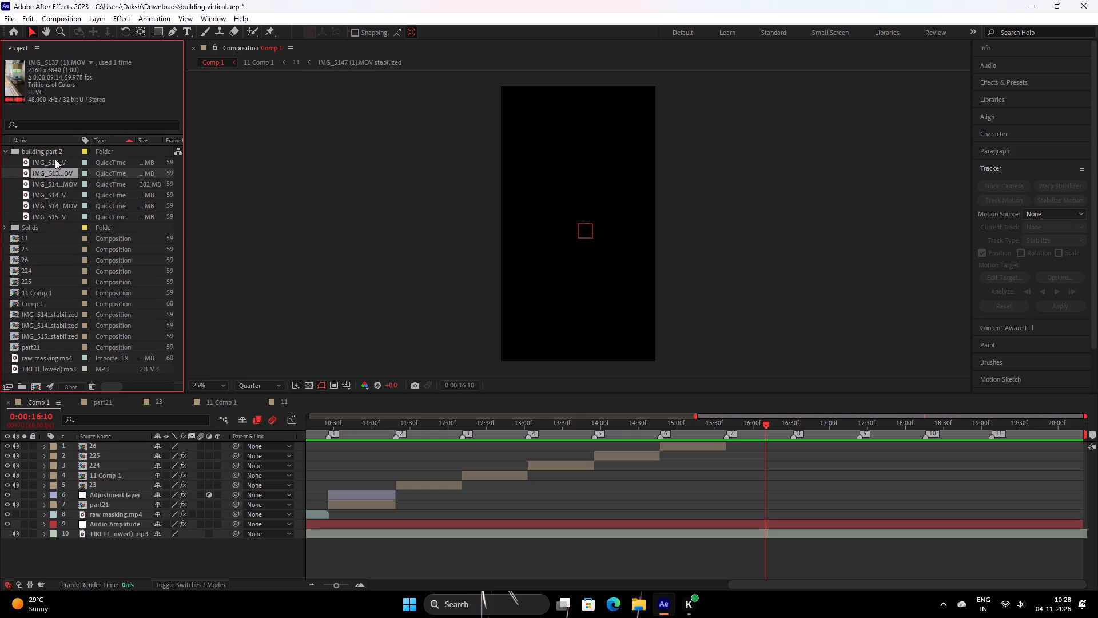
Add the IMG_5133.MOV clip to Comp 1 as the top layer, starting at marker 7 where layer 26 ends.
{"action": "left_click", "coordinate": [55, 159]}
{"action": "left_click_drag", "start_coordinate": [52, 159], "coordinate": [727, 445]}
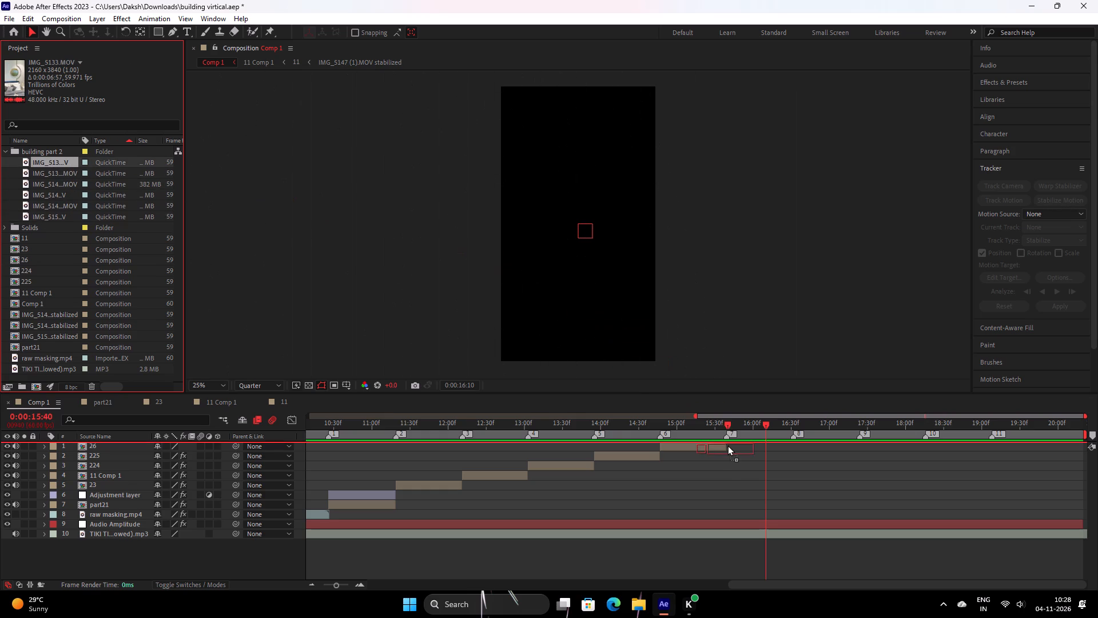
{"action": "left_click_drag", "start_coordinate": [727, 445], "coordinate": [727, 443]}
{"action": "left_click_drag", "start_coordinate": [729, 446], "coordinate": [727, 453]}
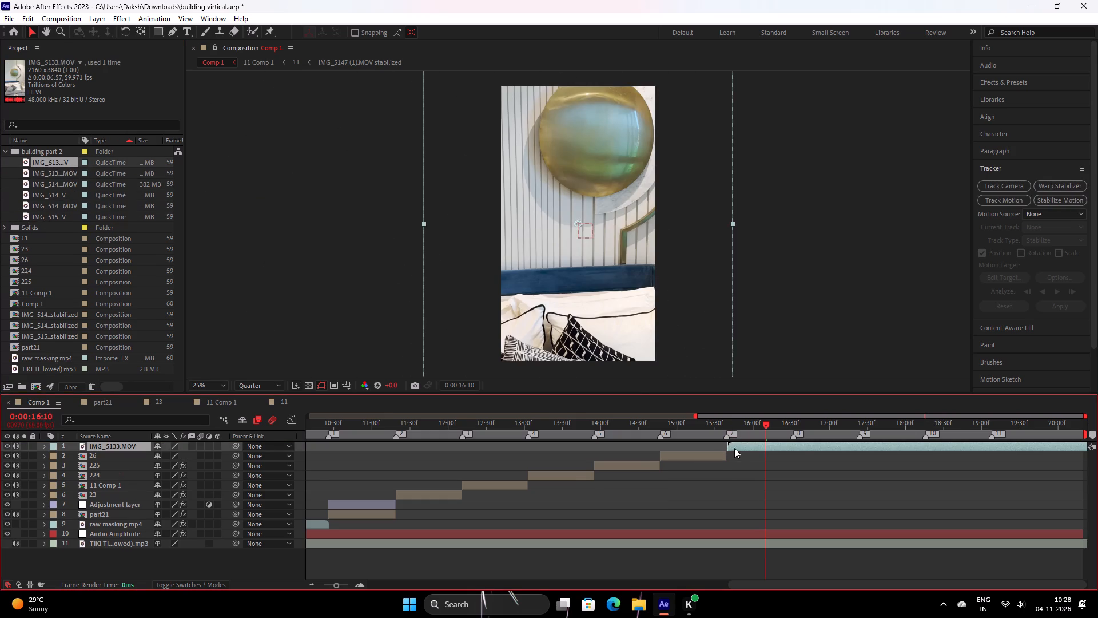
Scale the IMG_5133.MOV layer to fit the Comp 1 frame.
{"action": "left_click", "coordinate": [736, 447]}
{"action": "right_click", "coordinate": [734, 442]}
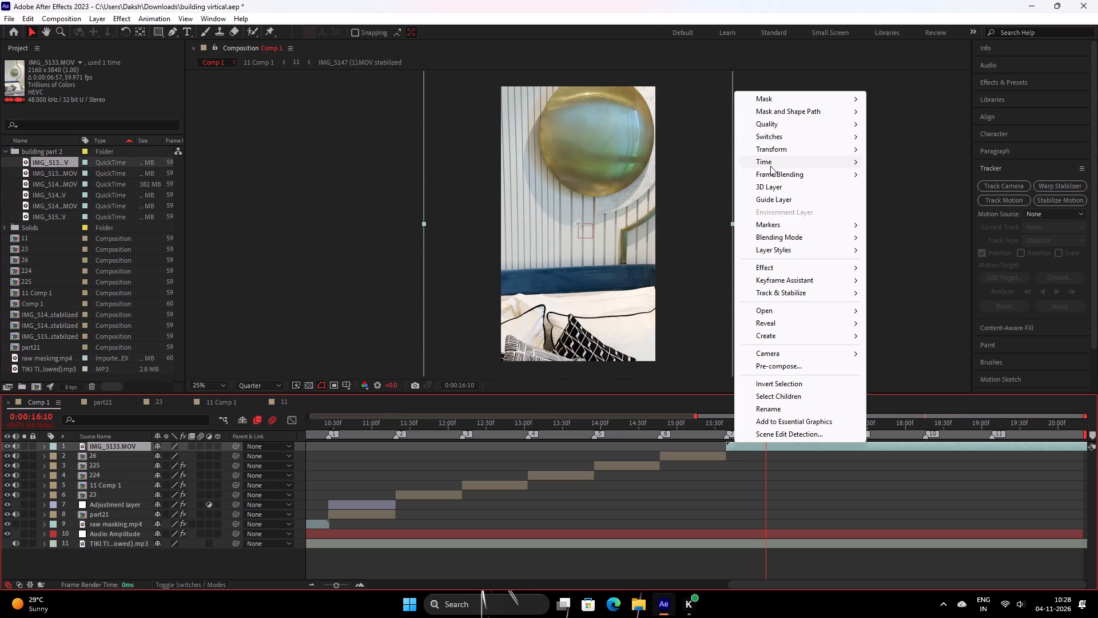
{"action": "left_click", "coordinate": [774, 153]}
{"action": "left_click", "coordinate": [880, 331]}
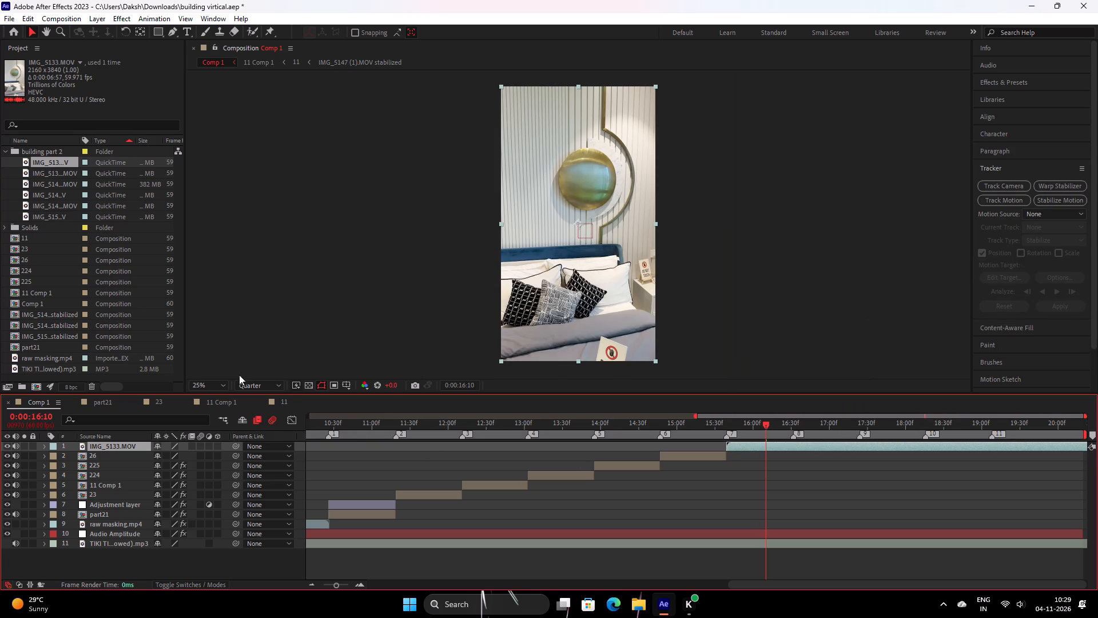
Set the composition preview resolution to Full.
{"action": "left_click", "coordinate": [264, 387]}
{"action": "left_click", "coordinate": [263, 416]}
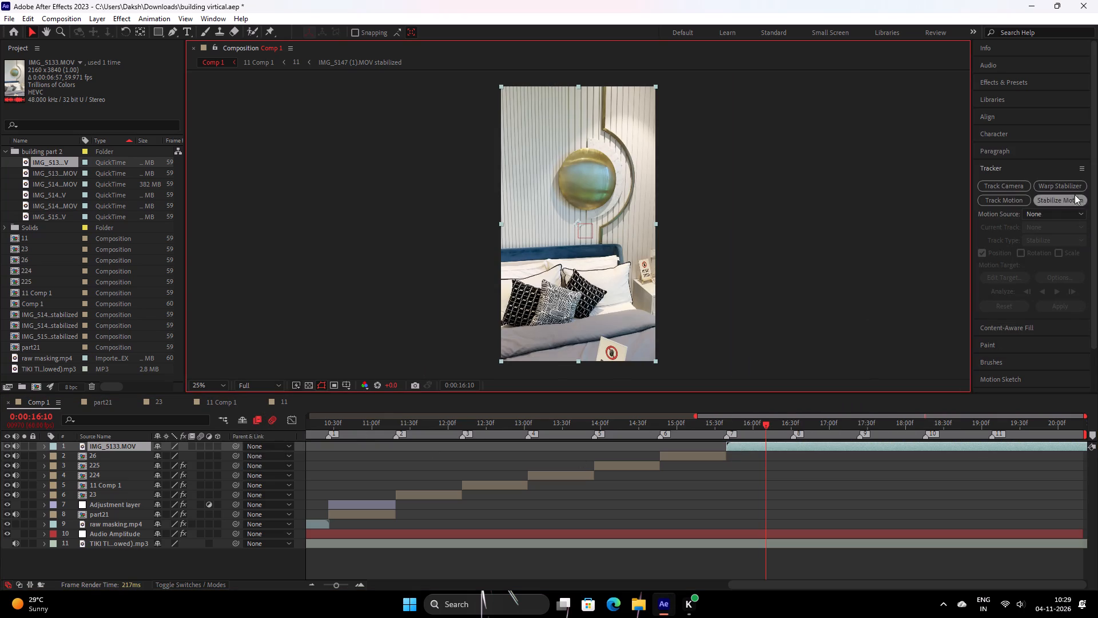
Apply Warp Stabilizer to the IMG_5133.MOV layer.
{"action": "left_click", "coordinate": [1069, 188]}
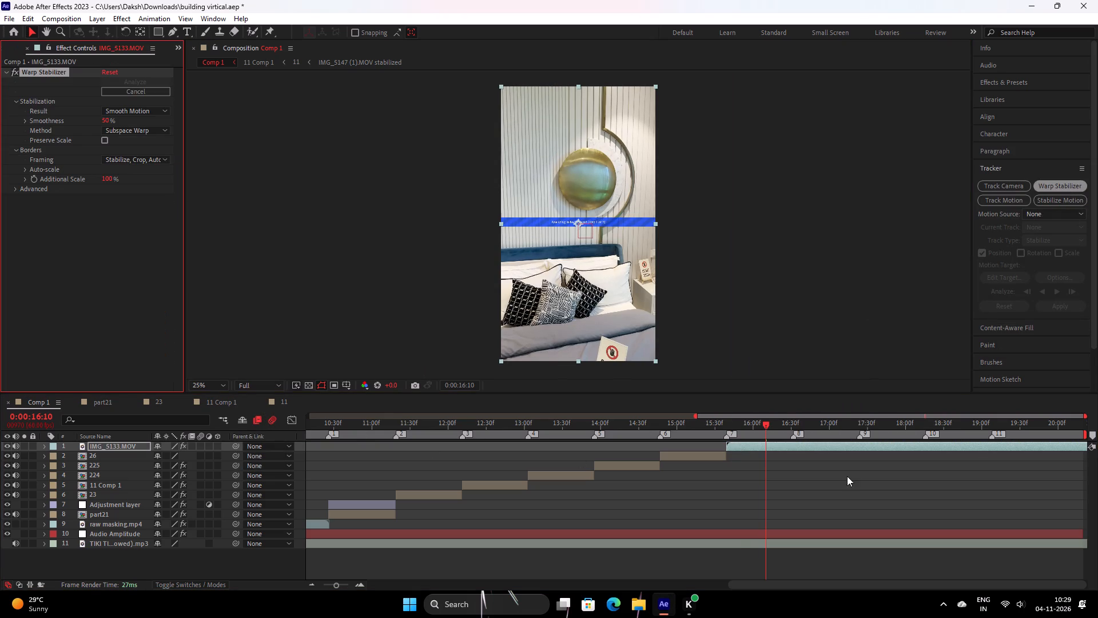
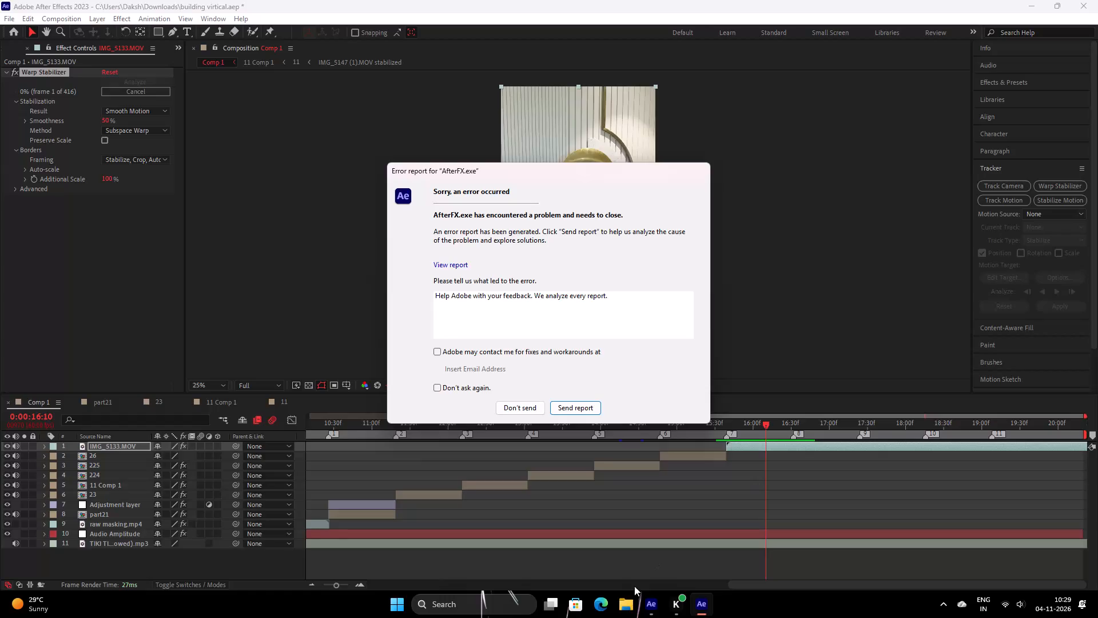
Decline sending the After Effects error report and dismiss the render error alert.
{"action": "left_click", "coordinate": [530, 406]}
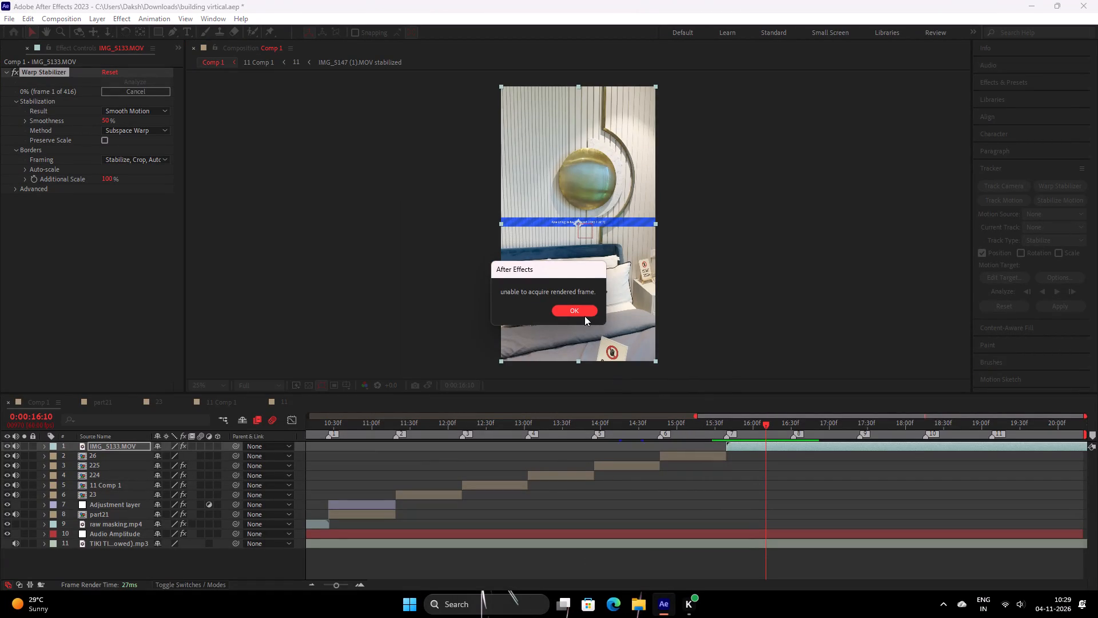
{"action": "left_click", "coordinate": [584, 316]}
{"action": "left_click", "coordinate": [584, 316]}
{"action": "left_click", "coordinate": [584, 316]}
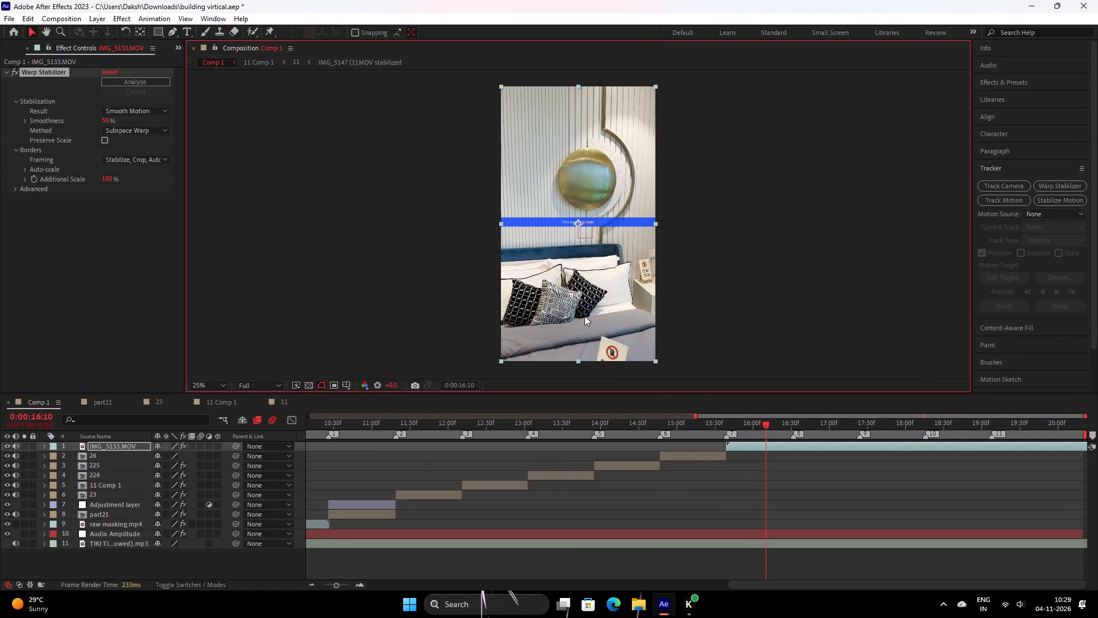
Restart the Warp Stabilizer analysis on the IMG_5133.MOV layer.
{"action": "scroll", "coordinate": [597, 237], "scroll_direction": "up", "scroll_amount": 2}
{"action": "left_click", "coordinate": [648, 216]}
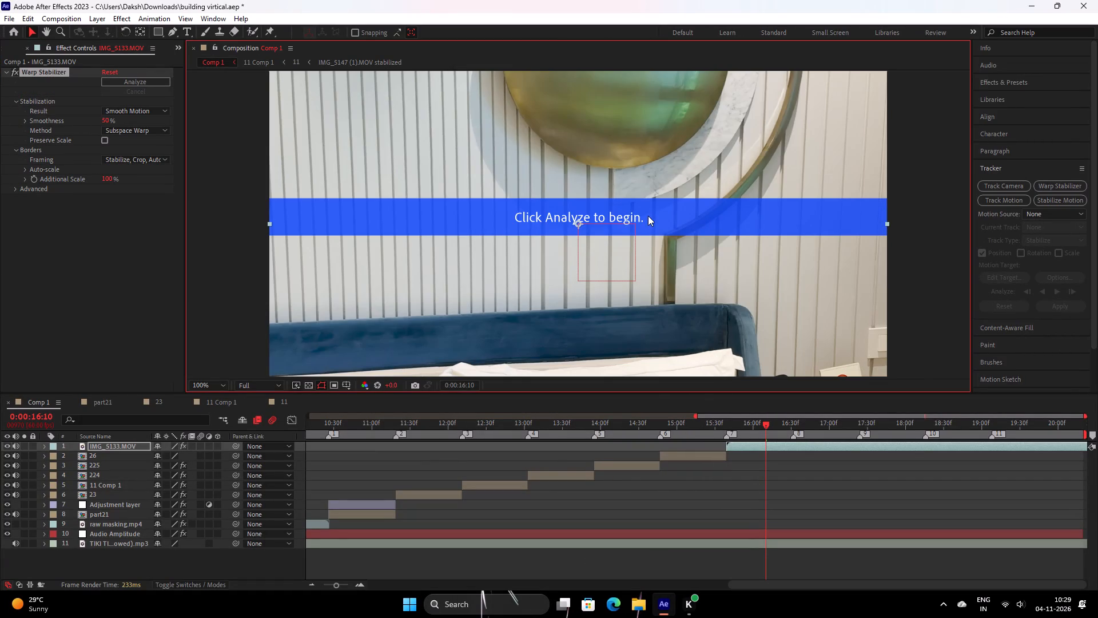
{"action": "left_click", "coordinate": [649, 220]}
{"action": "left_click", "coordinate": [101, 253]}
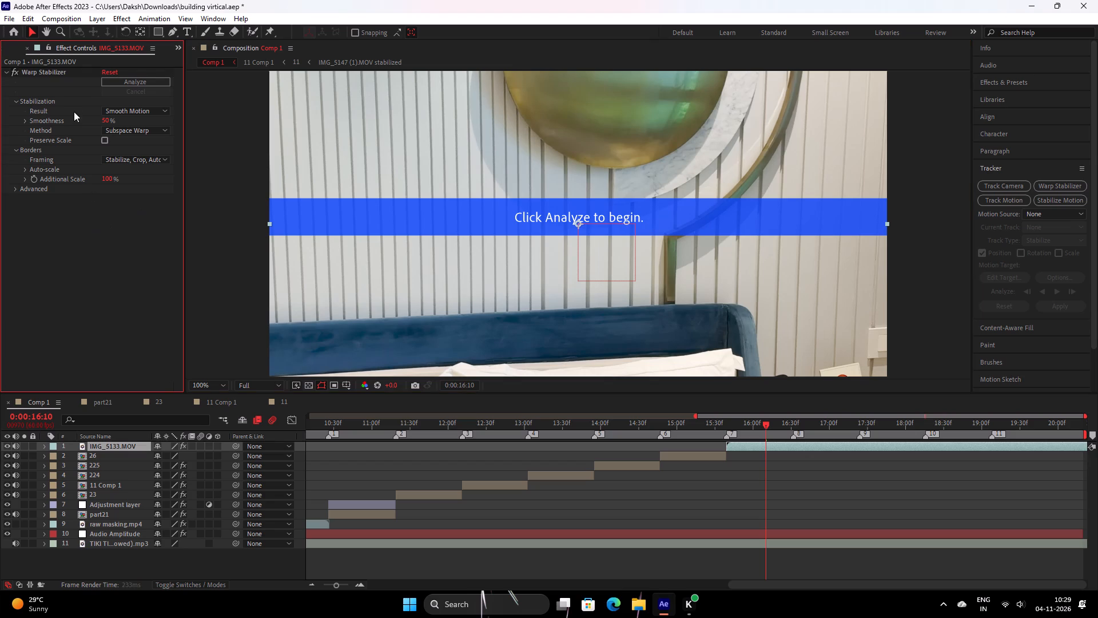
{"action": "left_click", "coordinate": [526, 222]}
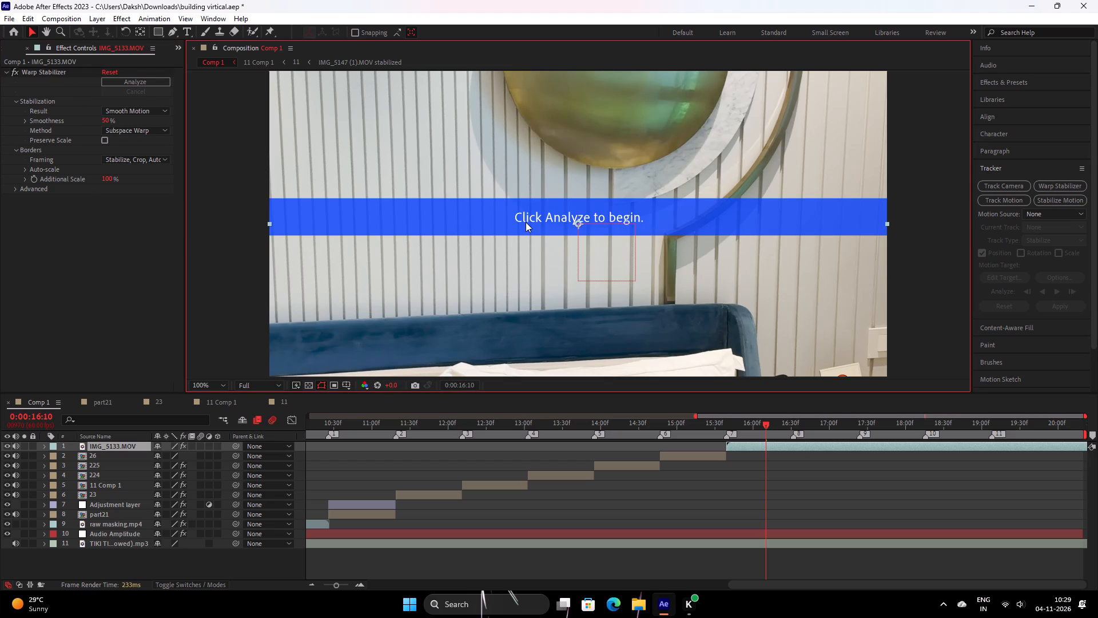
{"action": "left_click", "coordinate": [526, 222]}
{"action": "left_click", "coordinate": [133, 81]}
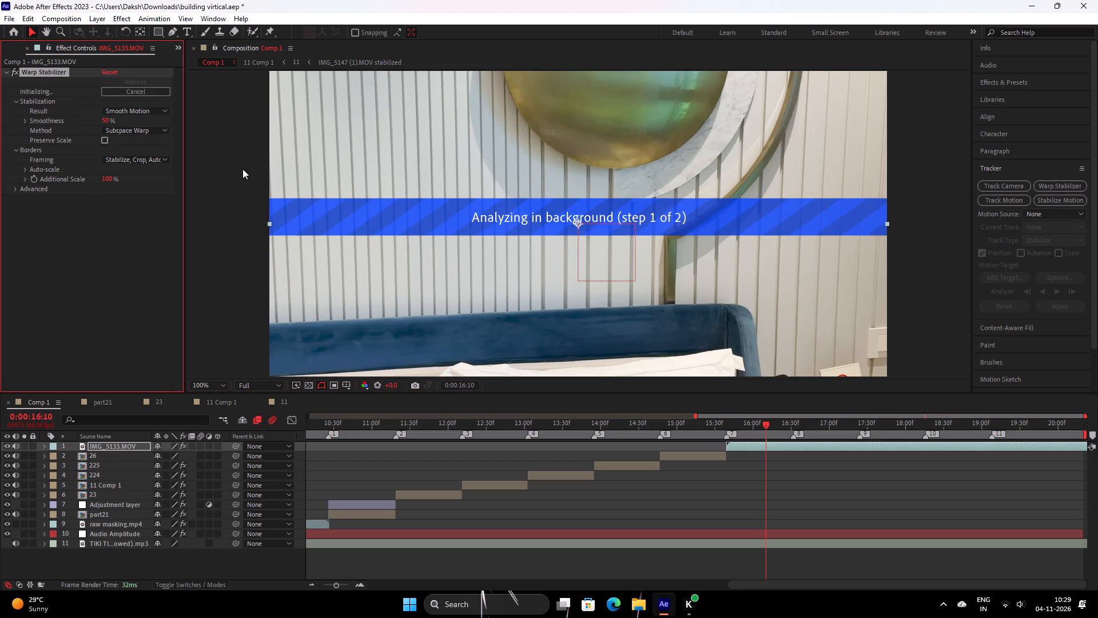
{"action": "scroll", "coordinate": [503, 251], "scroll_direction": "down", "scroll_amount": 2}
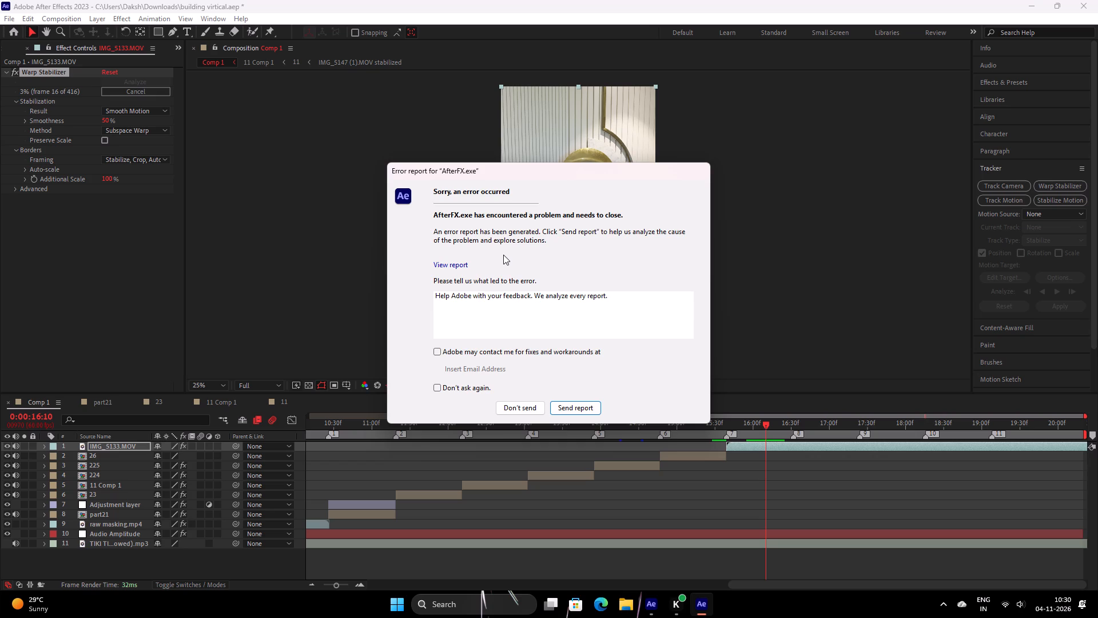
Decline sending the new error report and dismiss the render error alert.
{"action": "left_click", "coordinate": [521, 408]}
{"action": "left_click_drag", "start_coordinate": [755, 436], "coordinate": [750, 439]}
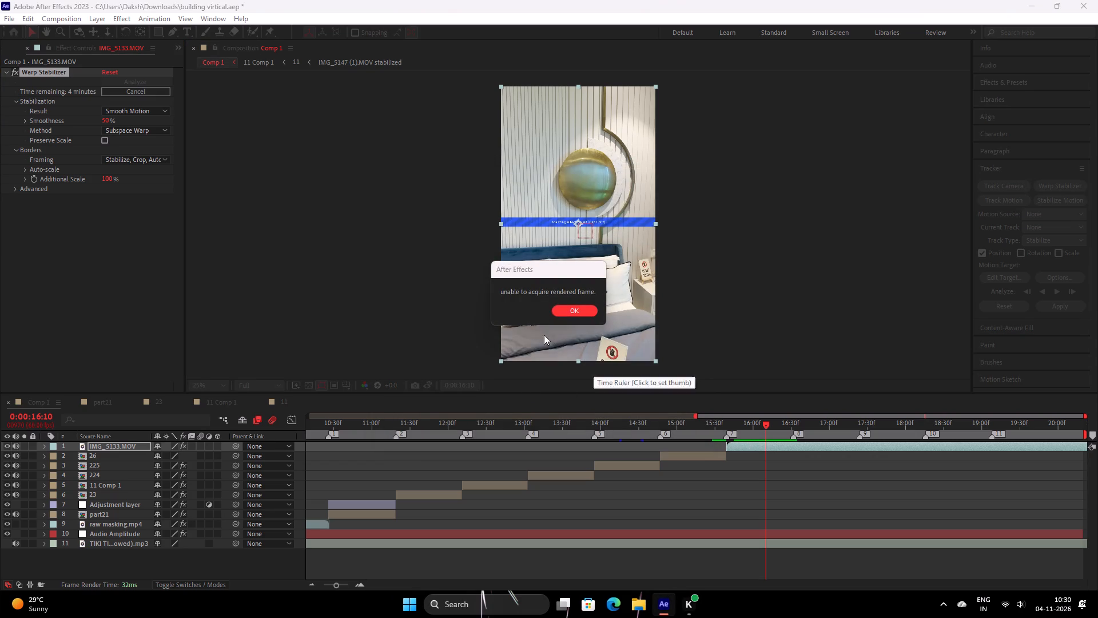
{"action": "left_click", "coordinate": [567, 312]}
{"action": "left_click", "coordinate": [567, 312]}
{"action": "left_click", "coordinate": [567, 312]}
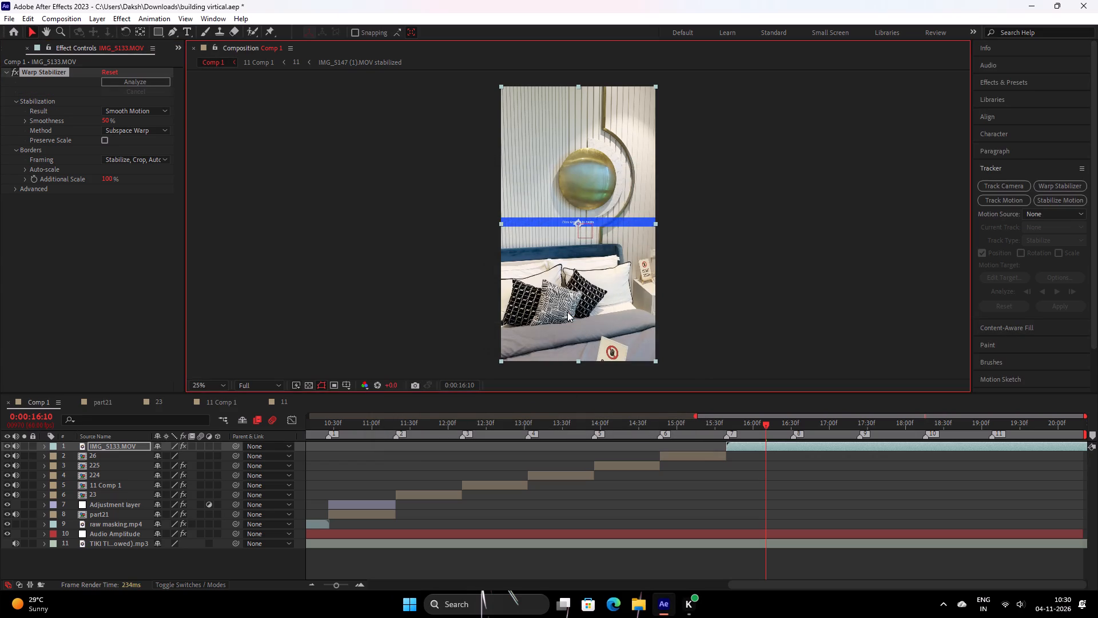
Delete the Warp Stabilizer effect from the IMG_5133.MOV layer.
{"action": "left_click_drag", "start_coordinate": [746, 431], "coordinate": [695, 455]}
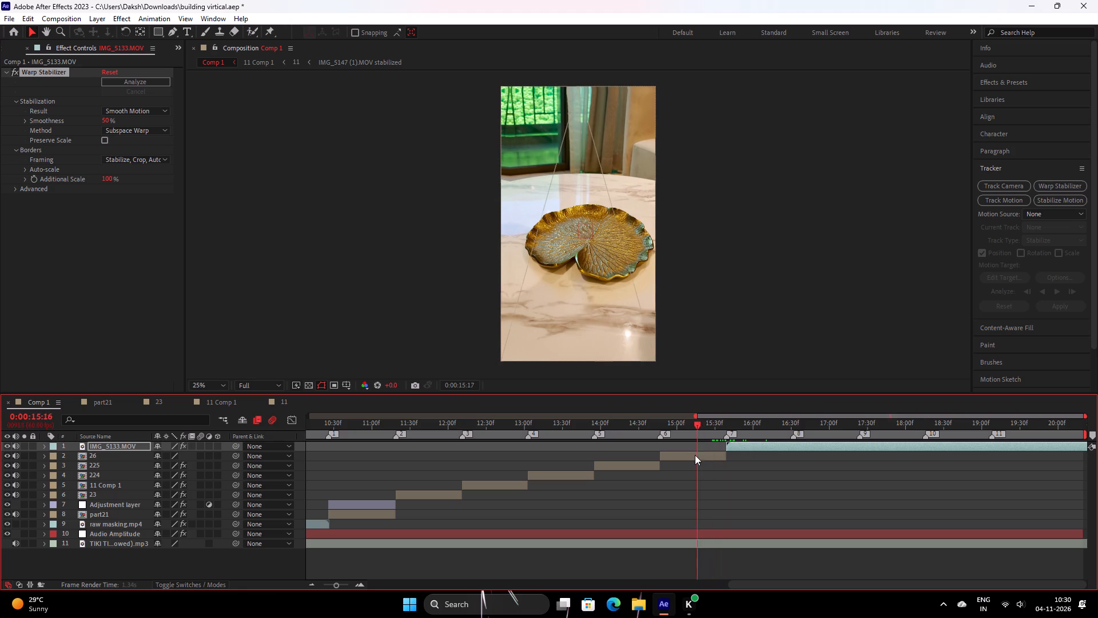
{"action": "left_click_drag", "start_coordinate": [695, 455], "coordinate": [729, 441]}
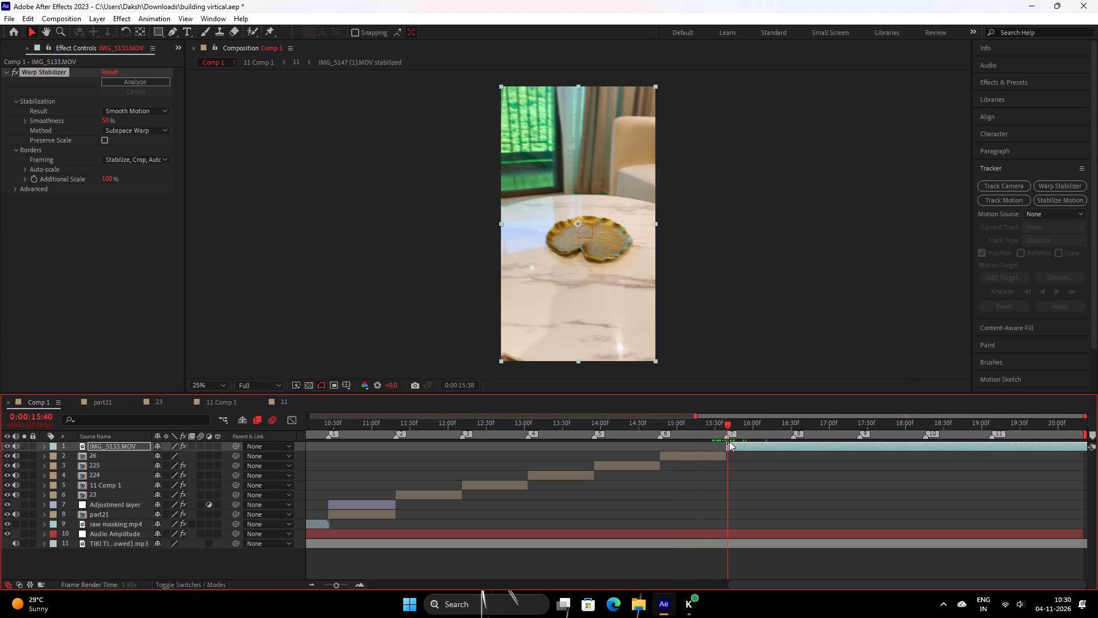
{"action": "left_click_drag", "start_coordinate": [729, 441], "coordinate": [690, 480]}
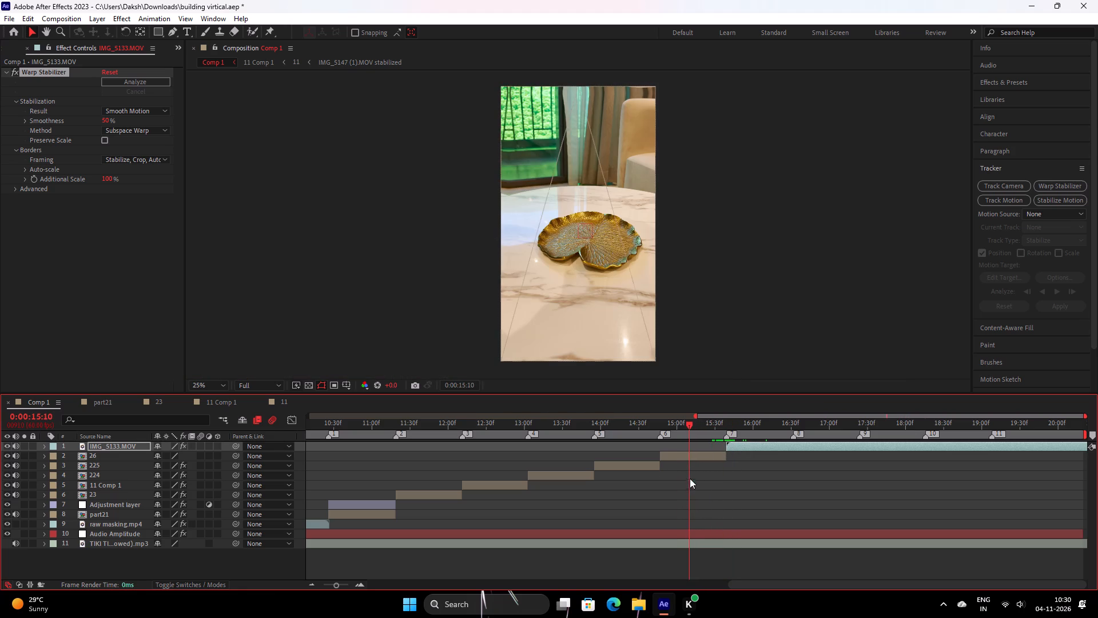
{"action": "left_click", "coordinate": [767, 459]}
{"action": "left_click", "coordinate": [765, 444]}
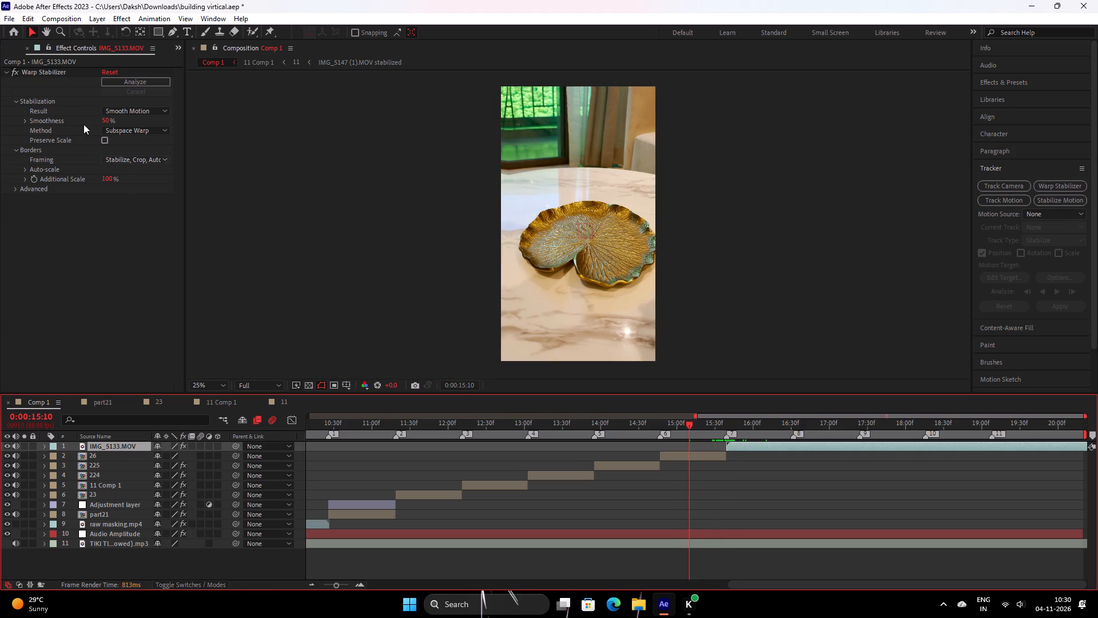
{"action": "left_click", "coordinate": [58, 73]}
{"action": "key", "text": "BackSpace"}
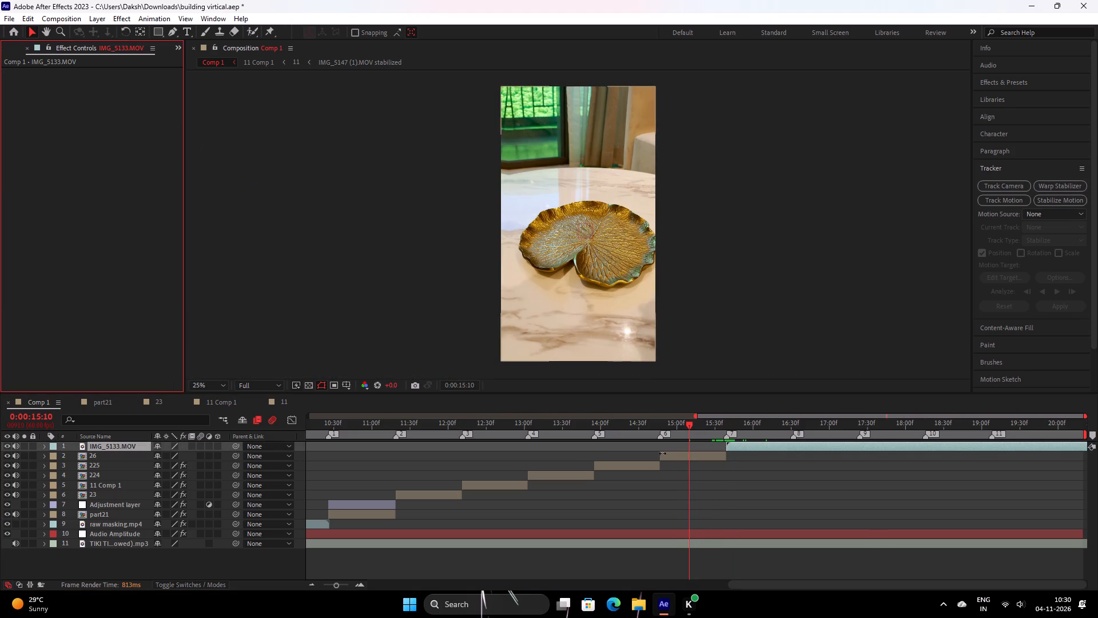
Move the playhead to 0:00:15:48, just inside the IMG_5133.MOV clip, and open the JerryFlow V2 extension.
{"action": "left_click_drag", "start_coordinate": [698, 433], "coordinate": [738, 433]}
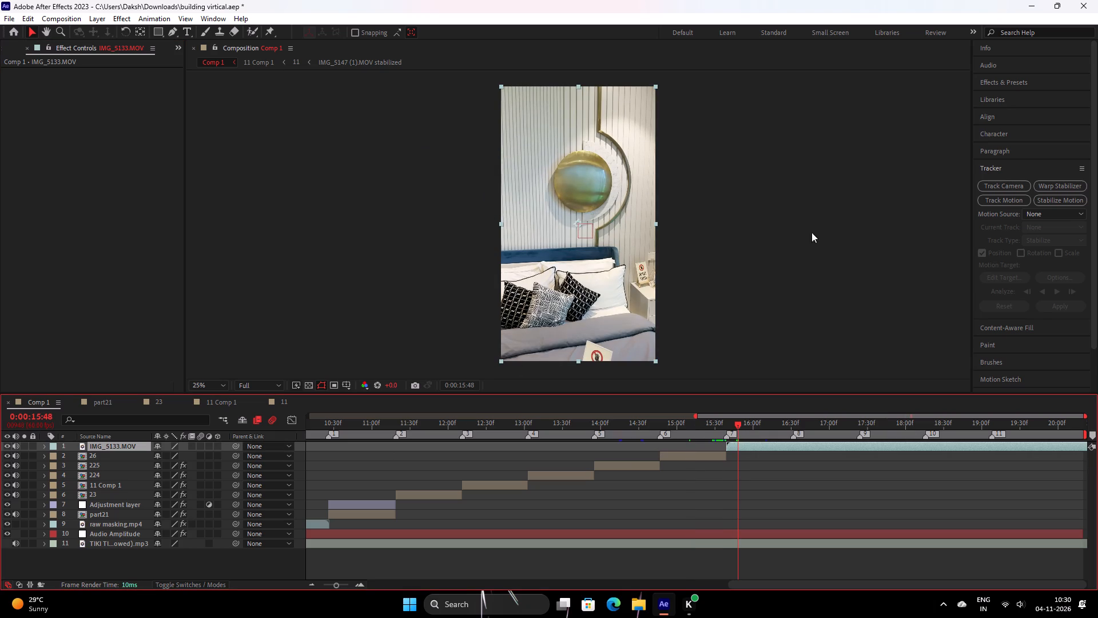
{"action": "left_click", "coordinate": [215, 21]}
{"action": "left_click", "coordinate": [266, 43]}
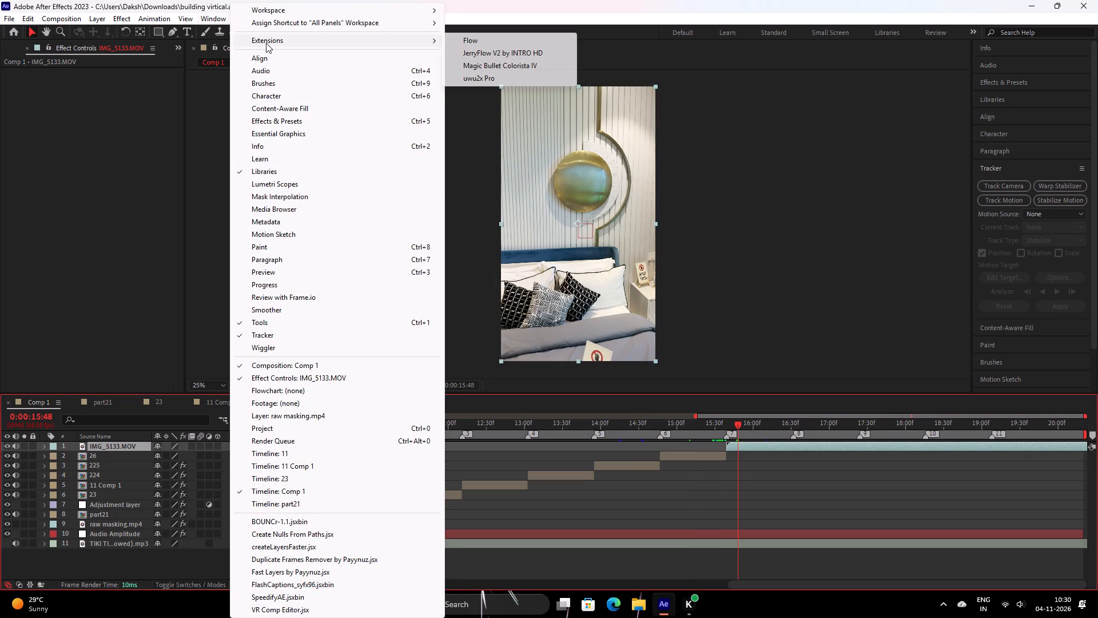
{"action": "left_click", "coordinate": [474, 51]}
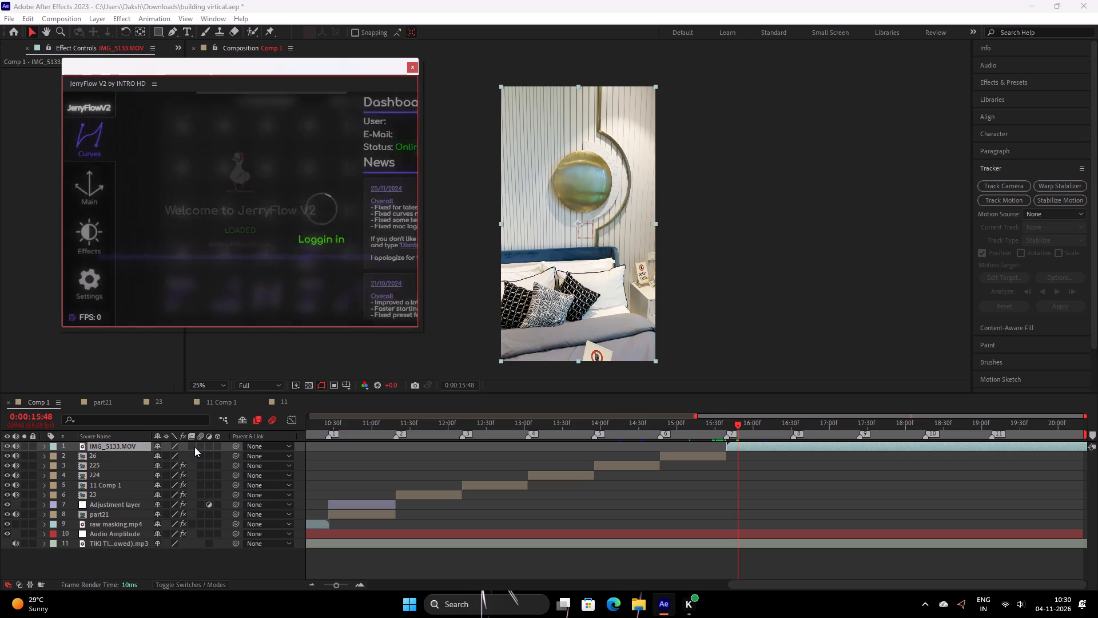
Enable frame blending on the IMG_5133.MOV layer.
{"action": "double_click", "coordinate": [194, 447]}
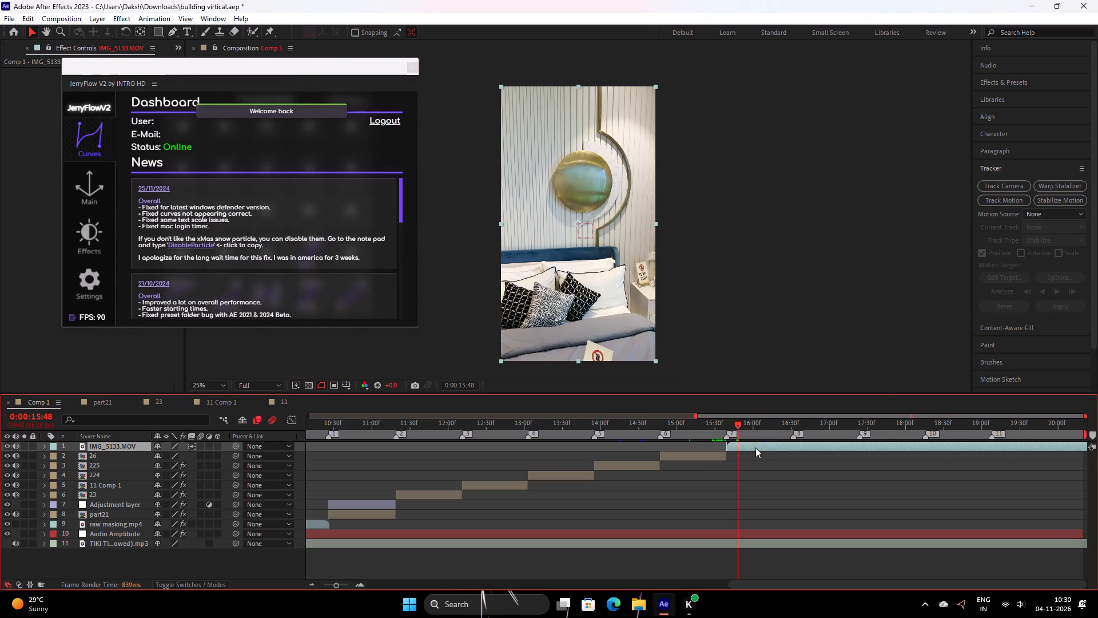
Pre-compose the IMG_5133.MOV layer as 27, with all attributes moved into the new composition and its duration adjusted to the layer's span.
{"action": "right_click", "coordinate": [755, 447]}
{"action": "left_click", "coordinate": [815, 159]}
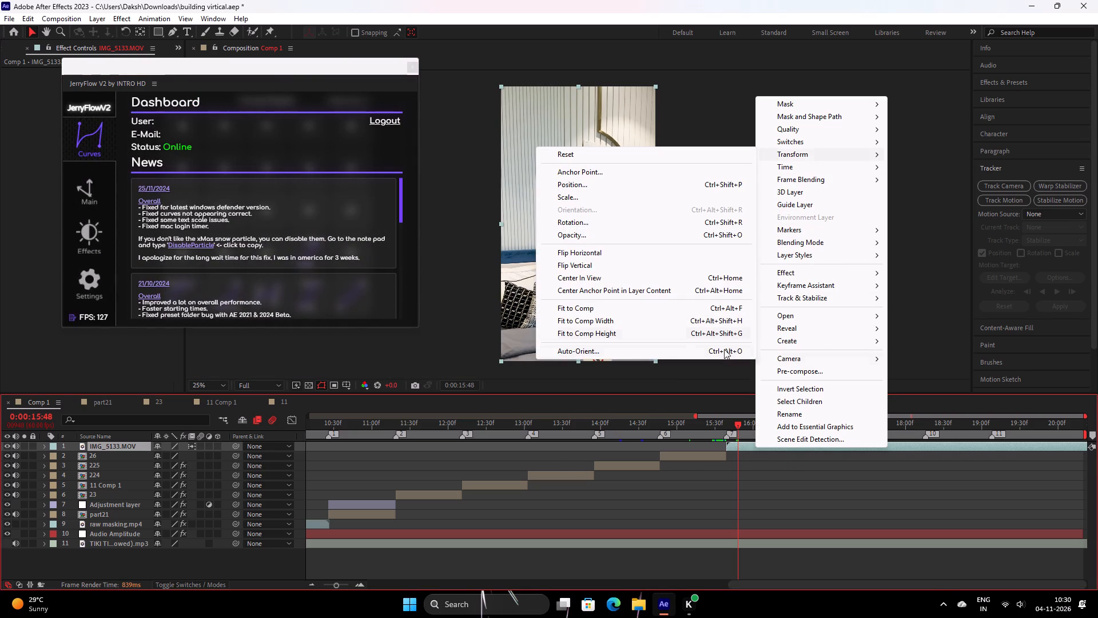
{"action": "left_click", "coordinate": [806, 371]}
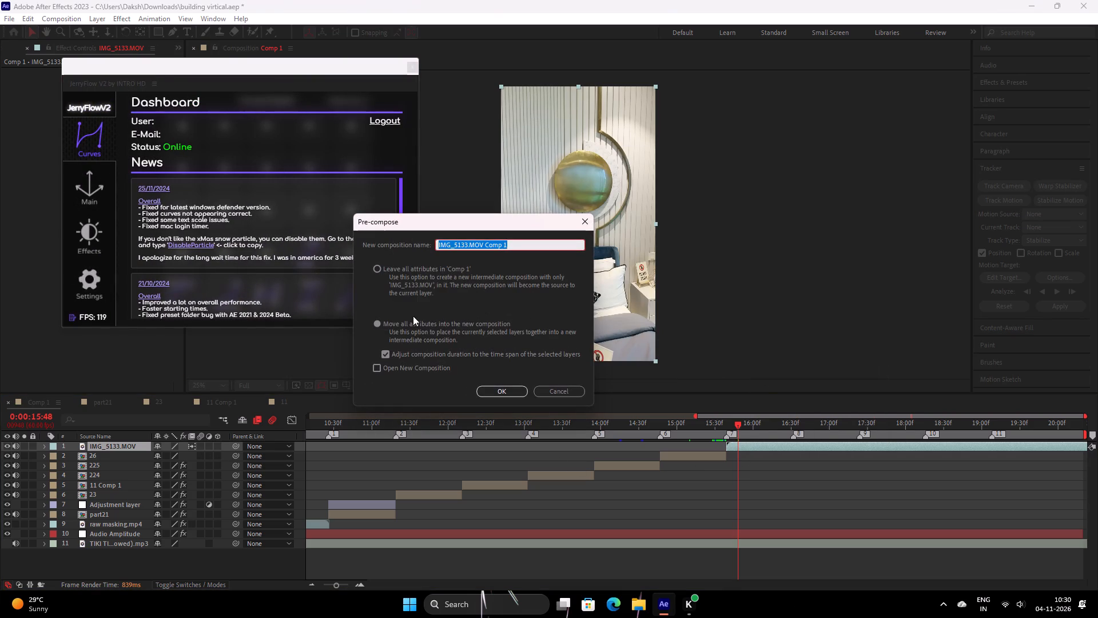
{"action": "type", "text": "22"}
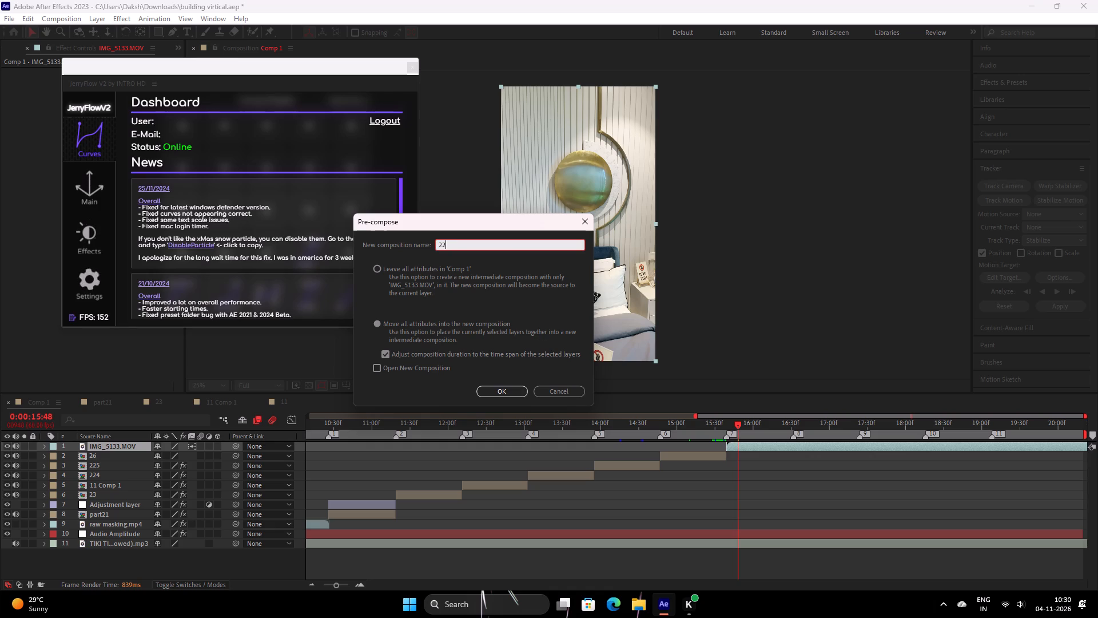
{"action": "key", "text": "BackSpace"}
{"action": "key", "text": "7"}
{"action": "key", "text": "Return"}
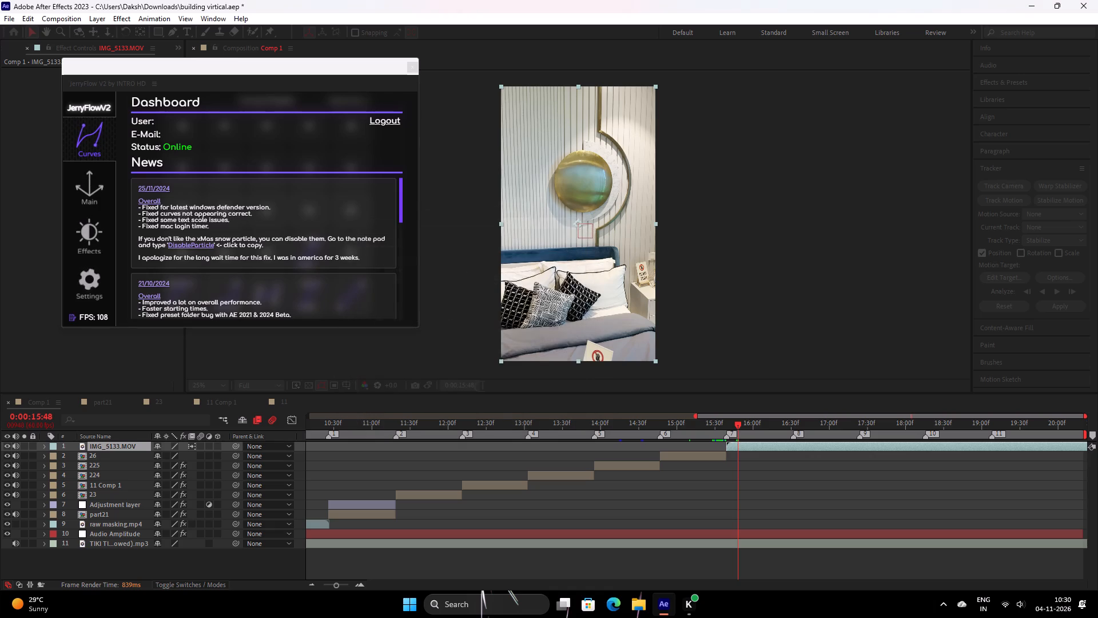
Apply the Warp stabilizer effect from JerryFlow V2 to the precomposed layer 27.
{"action": "left_click", "coordinate": [81, 224]}
{"action": "left_click", "coordinate": [94, 187]}
{"action": "left_click", "coordinate": [90, 247]}
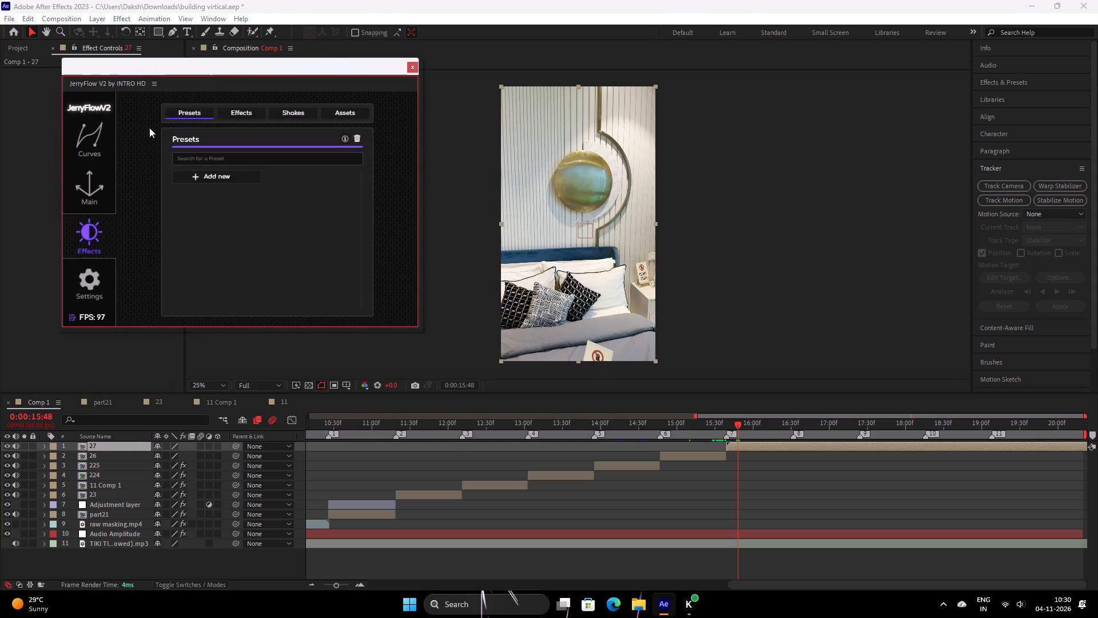
{"action": "left_click", "coordinate": [243, 114]}
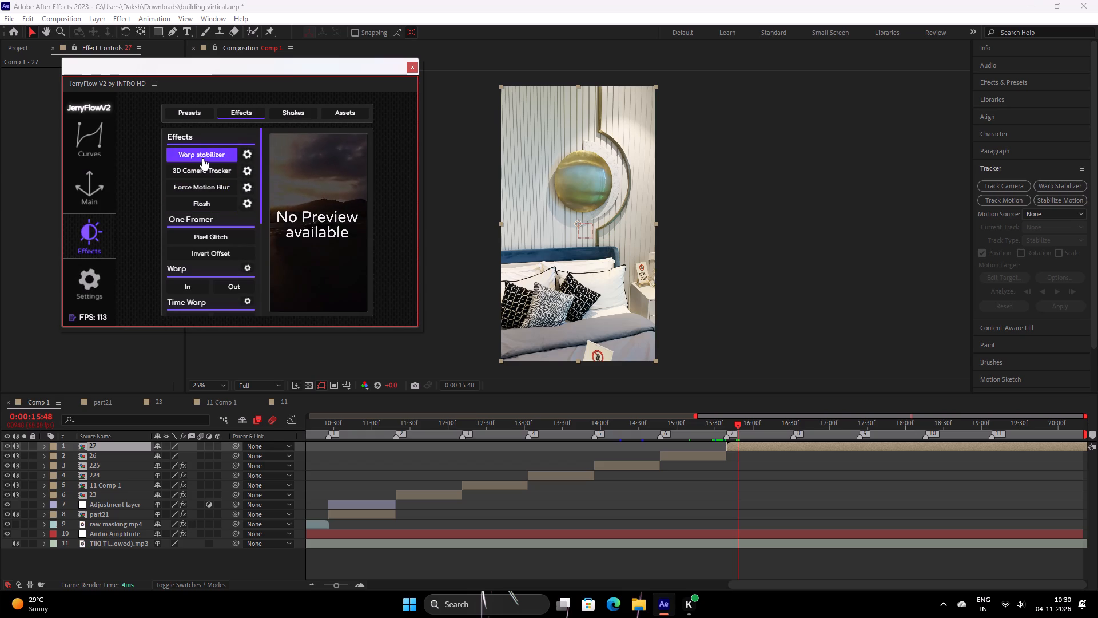
{"action": "left_click", "coordinate": [1056, 445]}
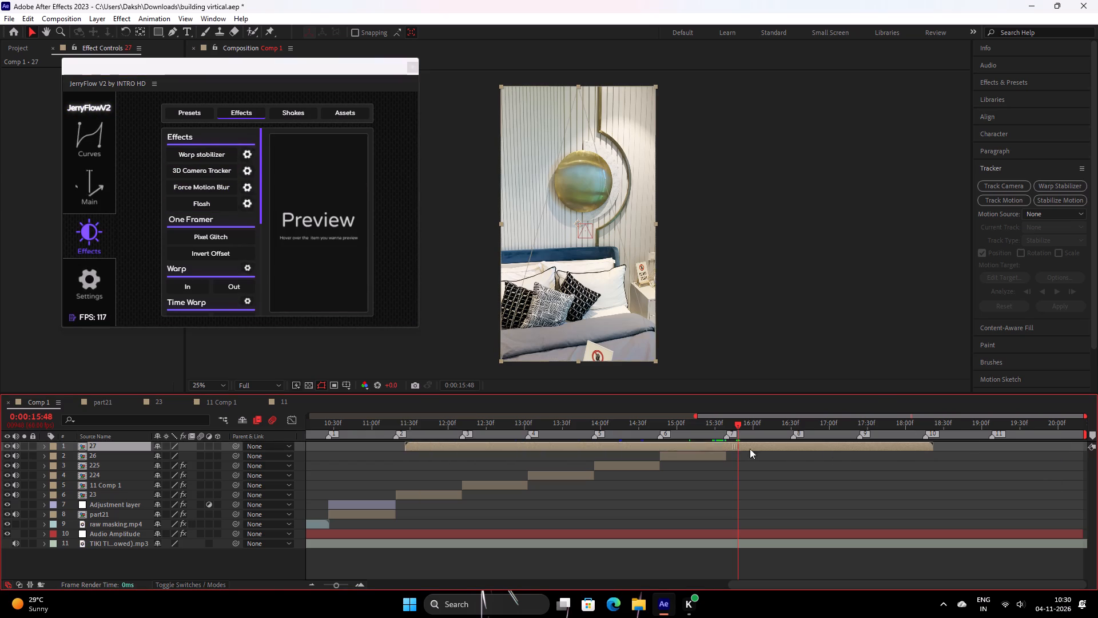
{"action": "left_click", "coordinate": [213, 153]}
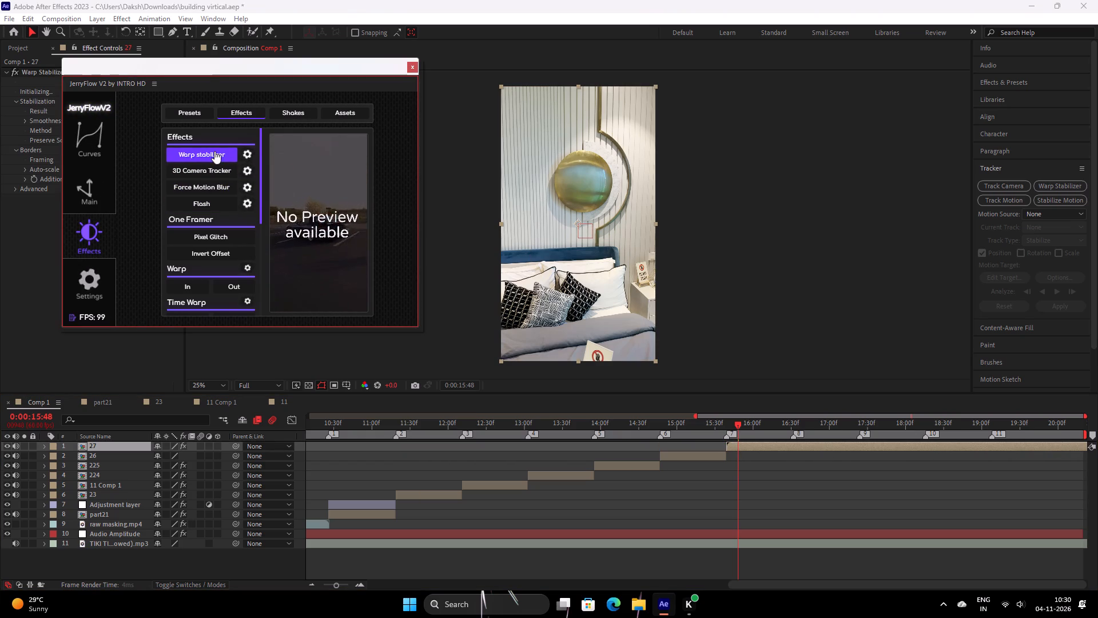
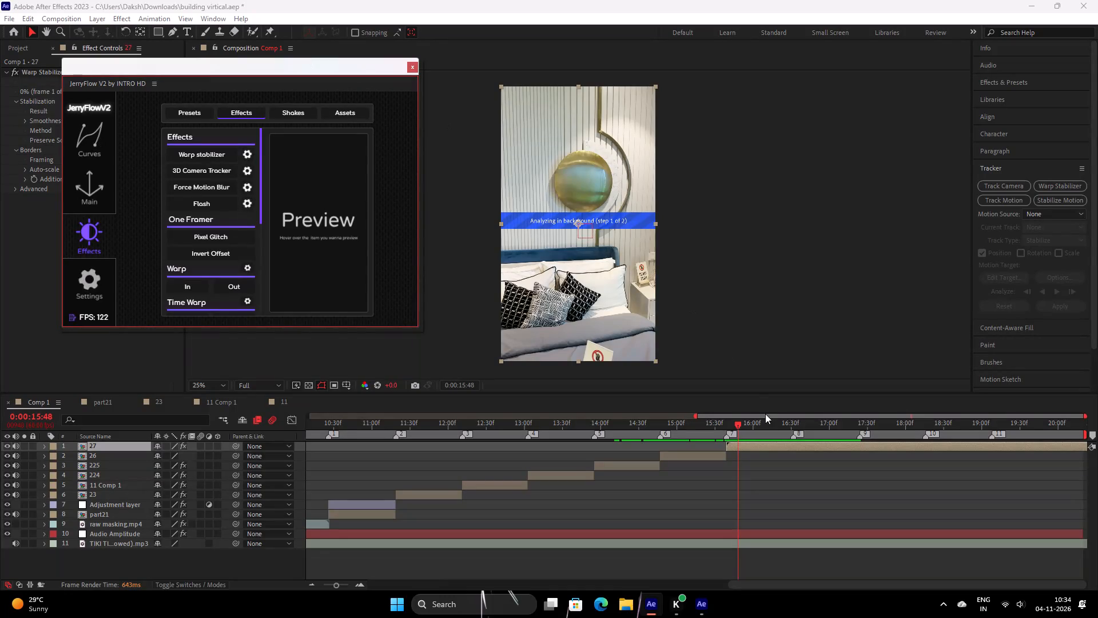
Dismiss the AfterFX.exe error report without sending it and close the rendered-frame alert.
{"action": "left_click", "coordinate": [710, 598]}
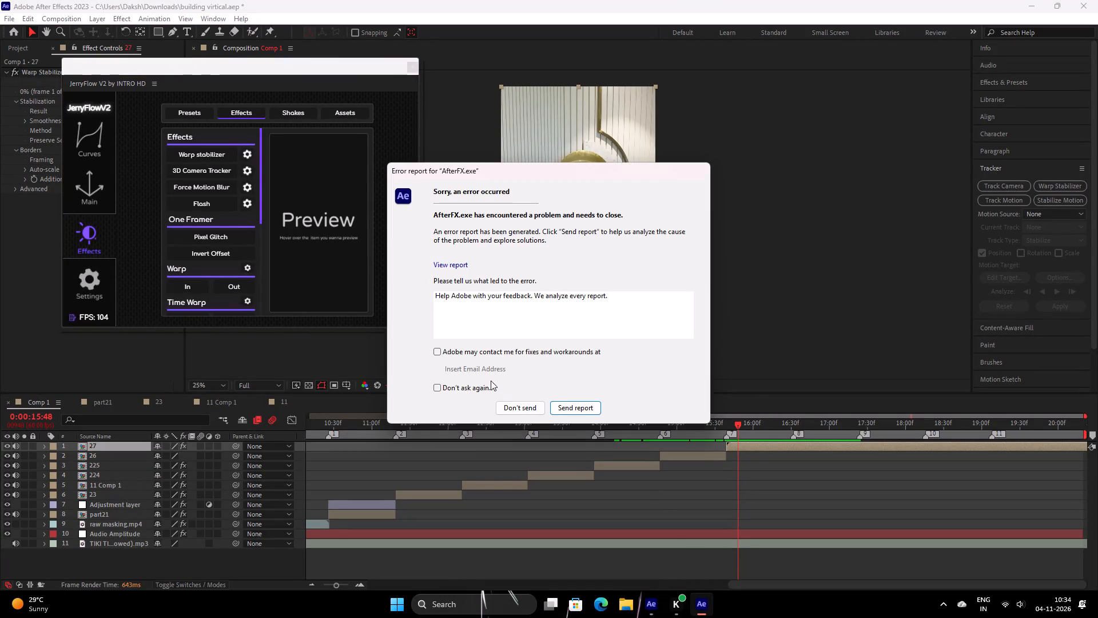
{"action": "left_click", "coordinate": [512, 407]}
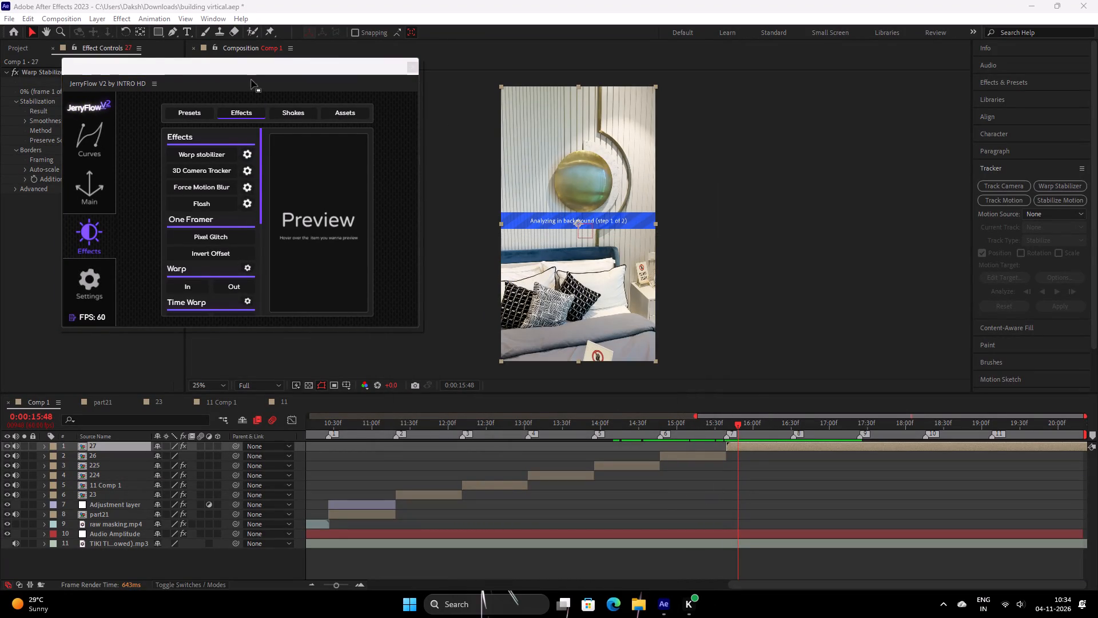
{"action": "left_click_drag", "start_coordinate": [183, 69], "coordinate": [516, 163]}
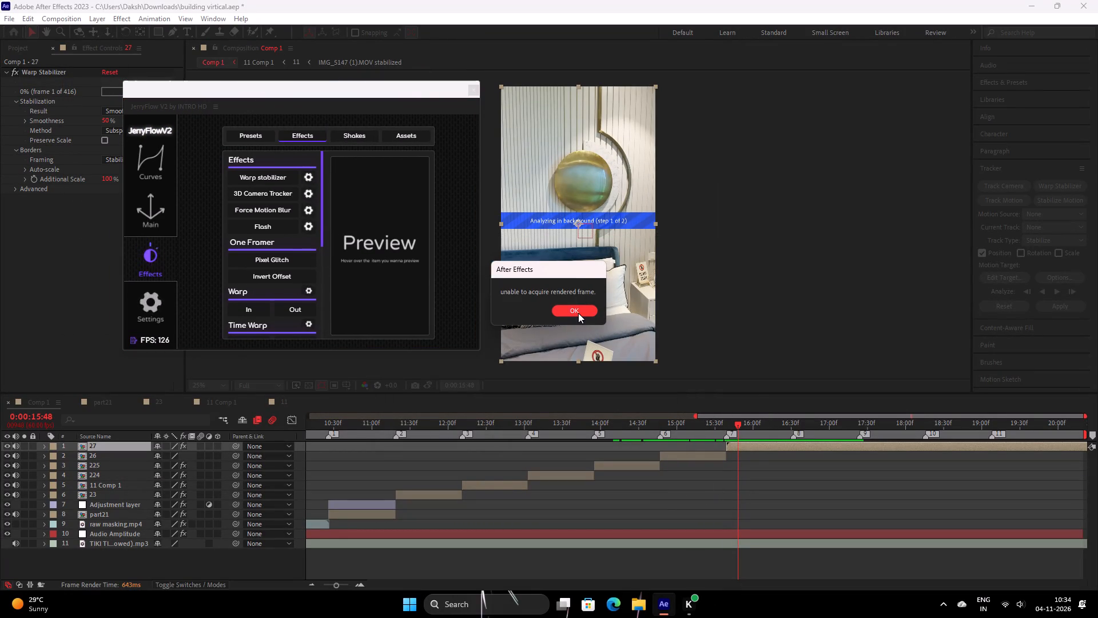
{"action": "left_click", "coordinate": [578, 312]}
{"action": "left_click", "coordinate": [566, 304]}
{"action": "left_click", "coordinate": [568, 308]}
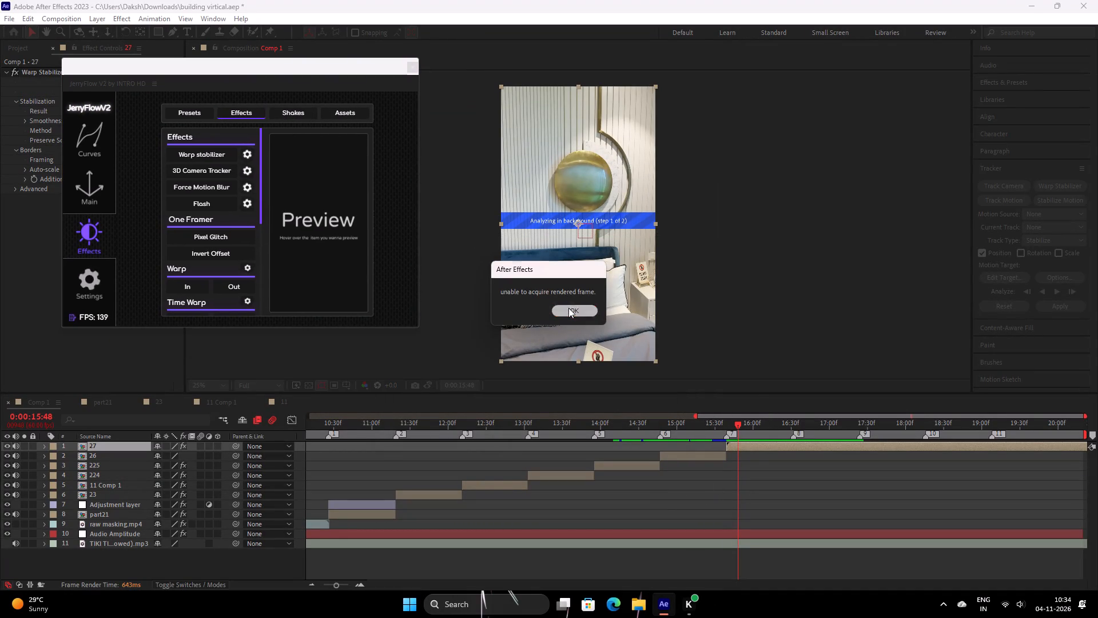
Move the JerryFlow V2 window aside and delete the Warp Stabilizer effect from layer 27.
{"action": "left_click_drag", "start_coordinate": [319, 70], "coordinate": [592, 120]}
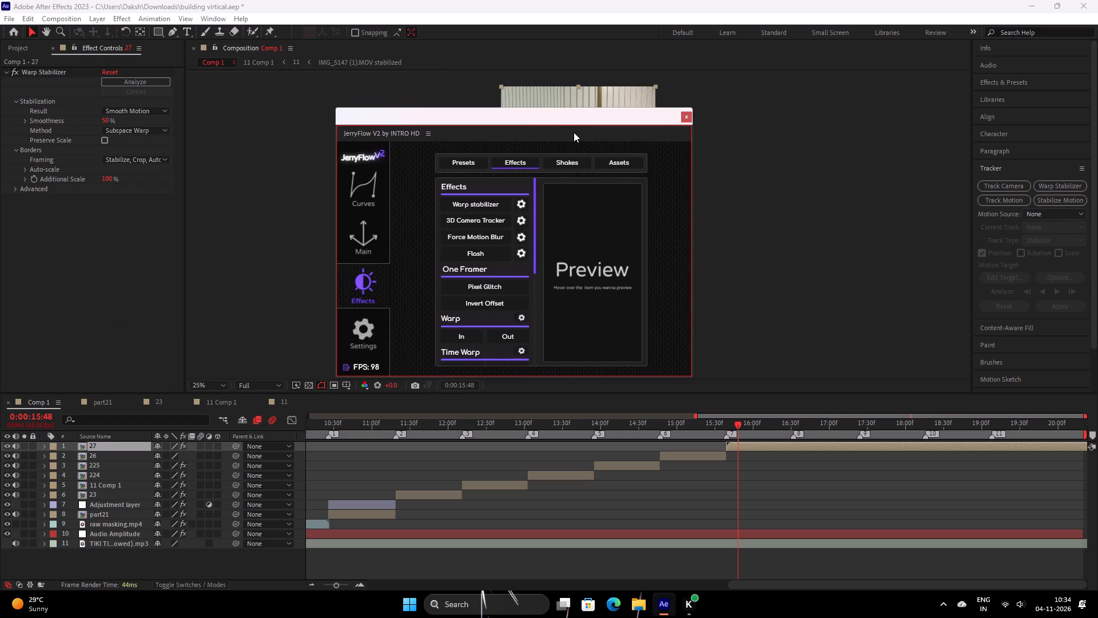
{"action": "left_click", "coordinate": [160, 242]}
{"action": "left_click", "coordinate": [41, 73]}
{"action": "key", "text": "BackSpace"}
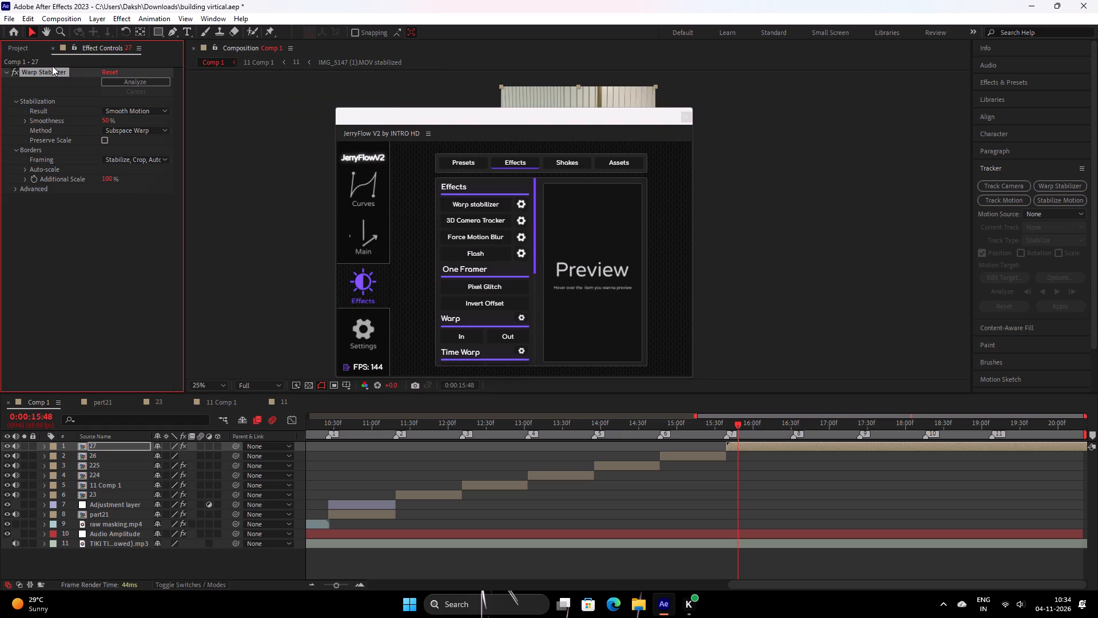
Close the JerryFlow V2 window, scrub Comp 1 back to about 0:00:08:21, and save the project.
{"action": "left_click_drag", "start_coordinate": [731, 430], "coordinate": [722, 434]}
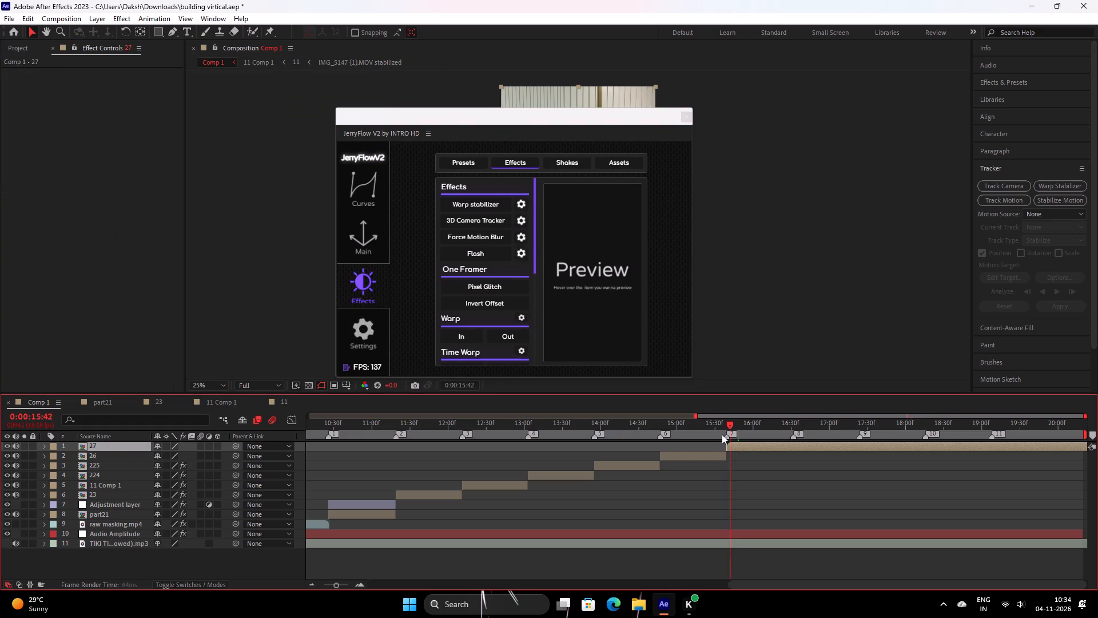
{"action": "left_click_drag", "start_coordinate": [722, 434], "coordinate": [717, 436]}
{"action": "left_click", "coordinate": [687, 119]}
{"action": "left_click_drag", "start_coordinate": [703, 425], "coordinate": [549, 441]}
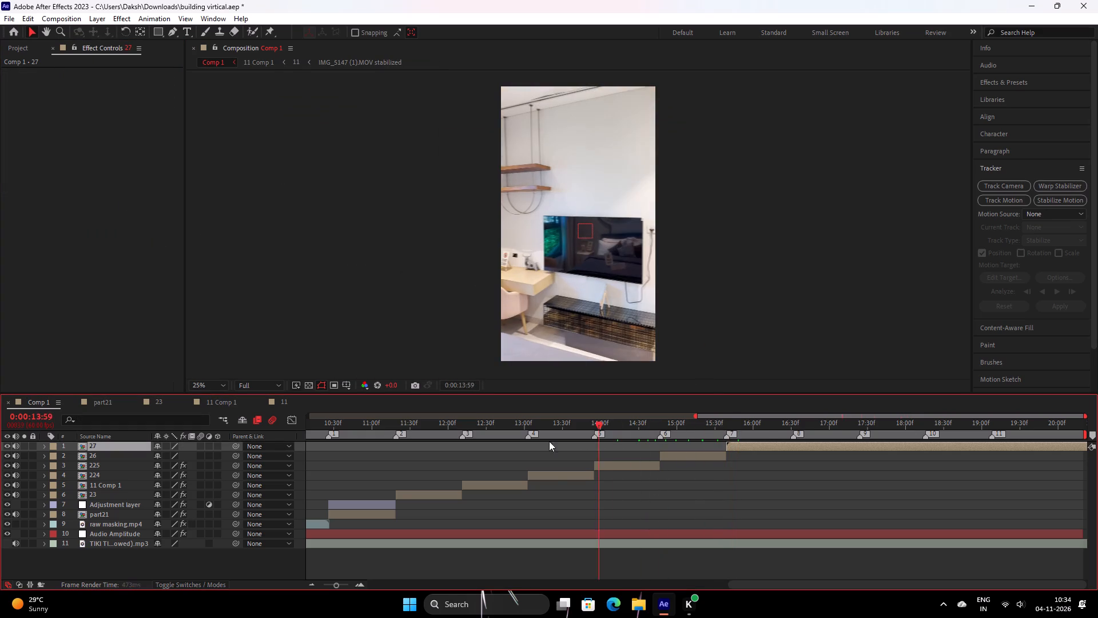
{"action": "left_click_drag", "start_coordinate": [549, 441], "coordinate": [264, 458]}
{"action": "key", "text": "ctrl+s"}
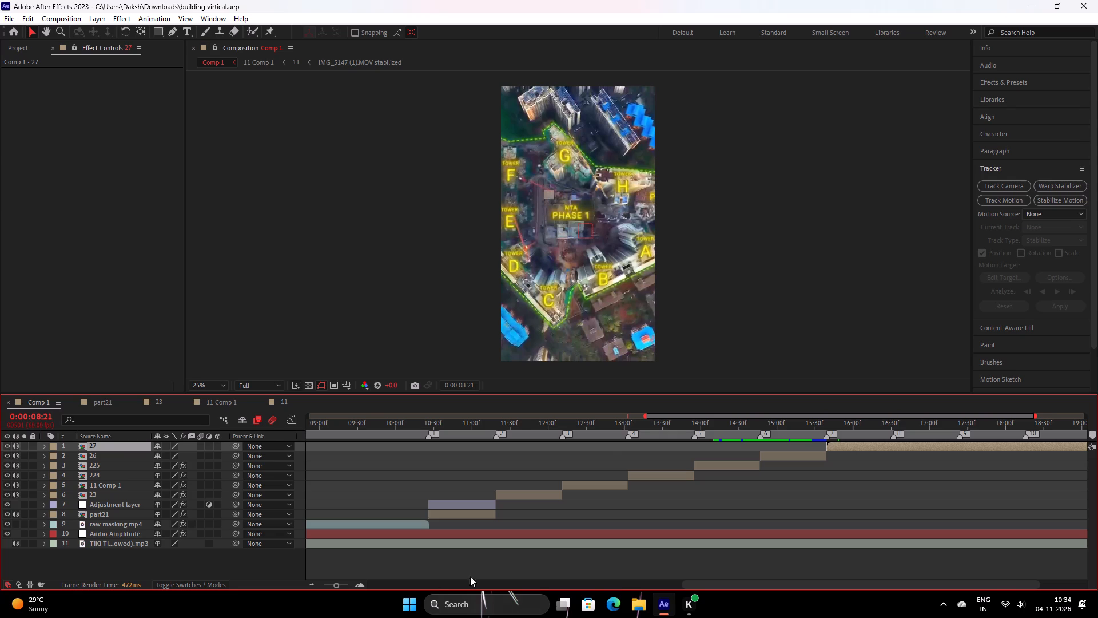
Set the composition preview resolution to Quarter and play Comp 1 from about 0:00:14:46 through layer 26 into layer 27.
{"action": "left_click_drag", "start_coordinate": [724, 431], "coordinate": [730, 434]}
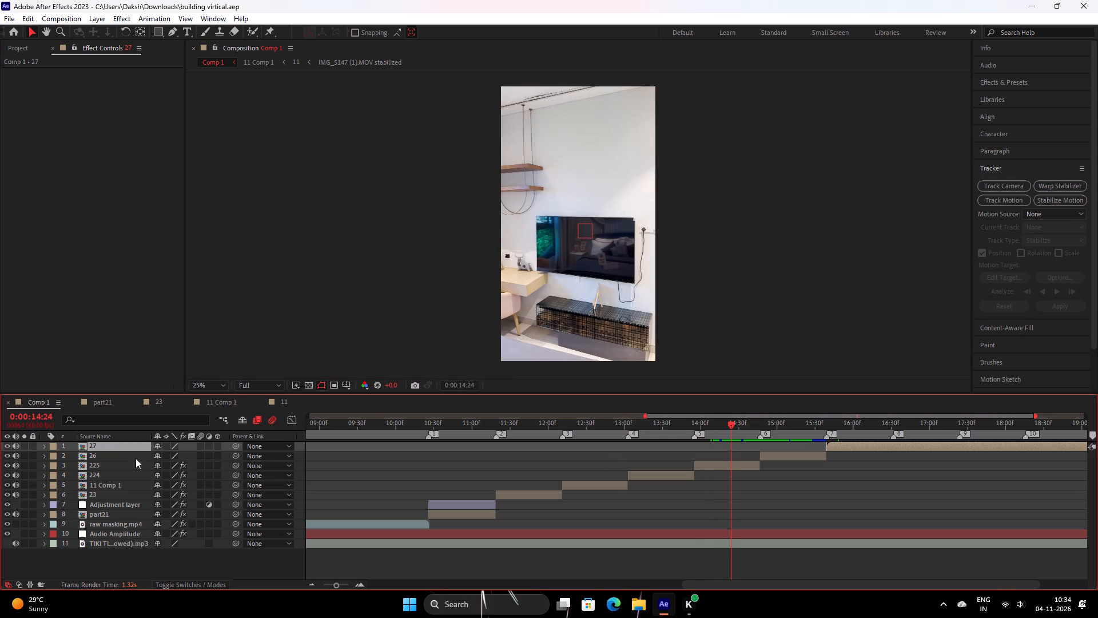
{"action": "left_click", "coordinate": [261, 384]}
{"action": "left_click", "coordinate": [281, 452]}
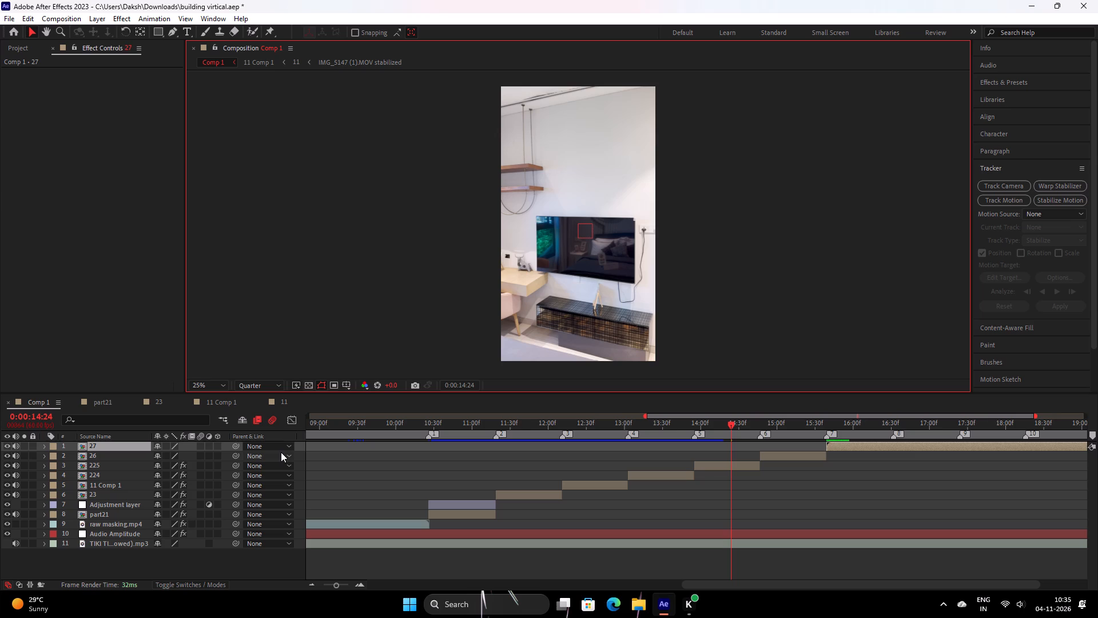
{"action": "scroll", "coordinate": [281, 452], "scroll_direction": "up", "scroll_amount": 3}
{"action": "left_click_drag", "start_coordinate": [722, 427], "coordinate": [761, 436]}
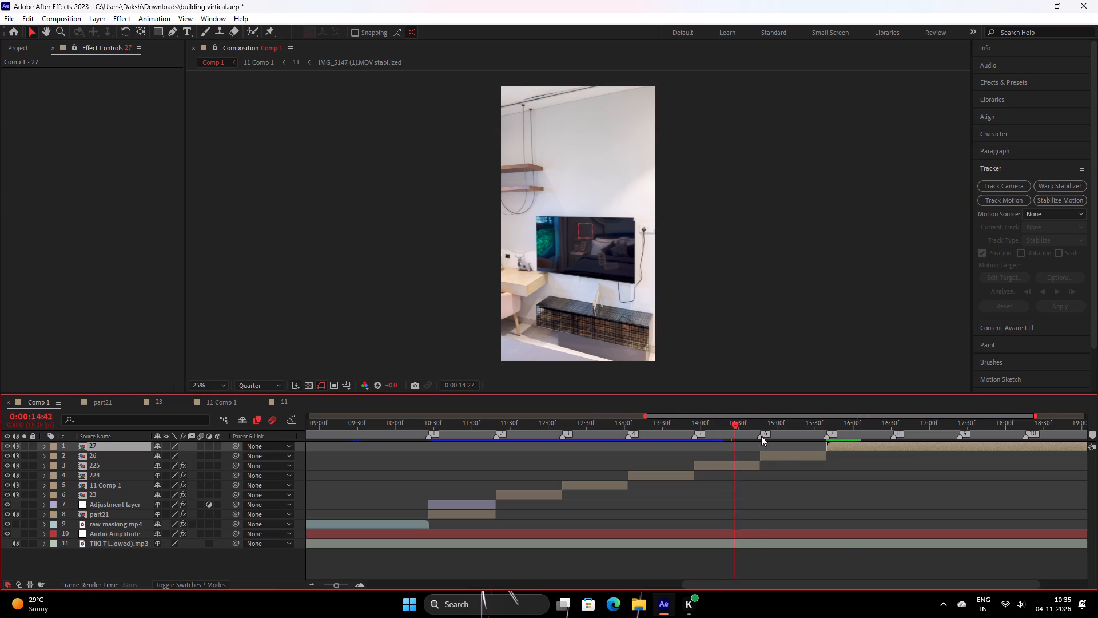
{"action": "left_click_drag", "start_coordinate": [761, 436], "coordinate": [759, 435]}
{"action": "key", "text": "space"}
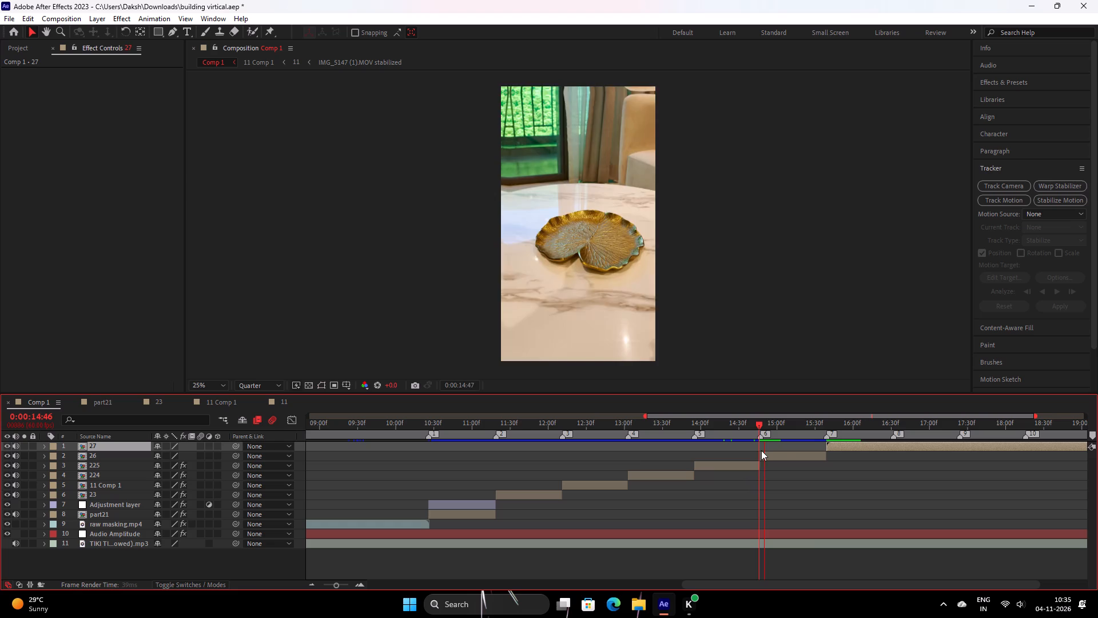
{"action": "key", "text": "space"}
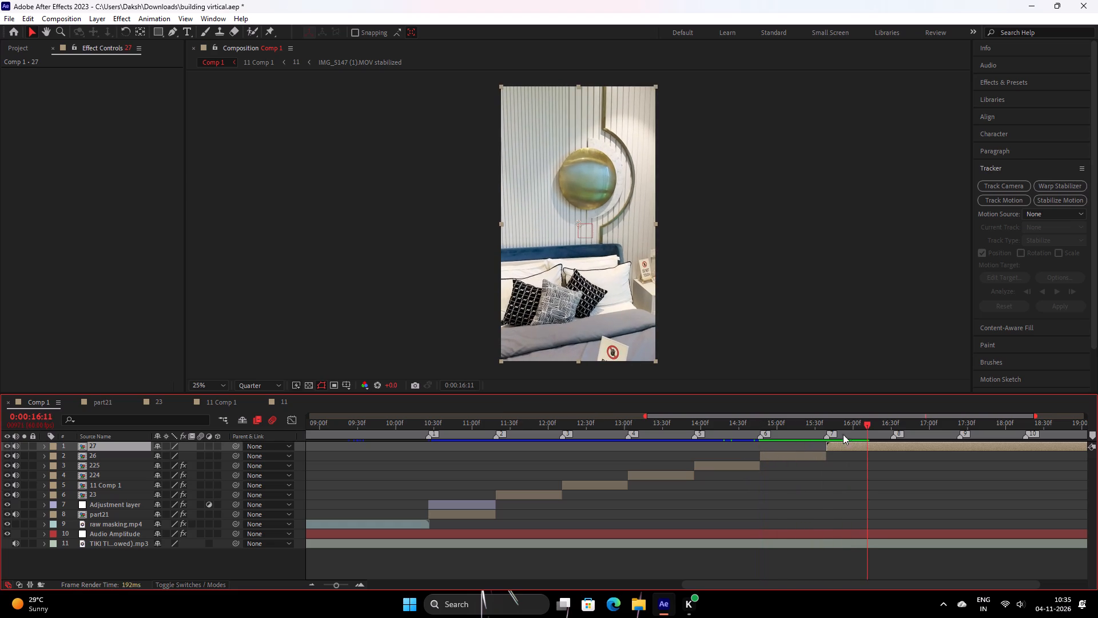
Enable time remapping on layer 27 with the playhead at its start, 0:00:15:39.
{"action": "left_click_drag", "start_coordinate": [865, 428], "coordinate": [823, 469]}
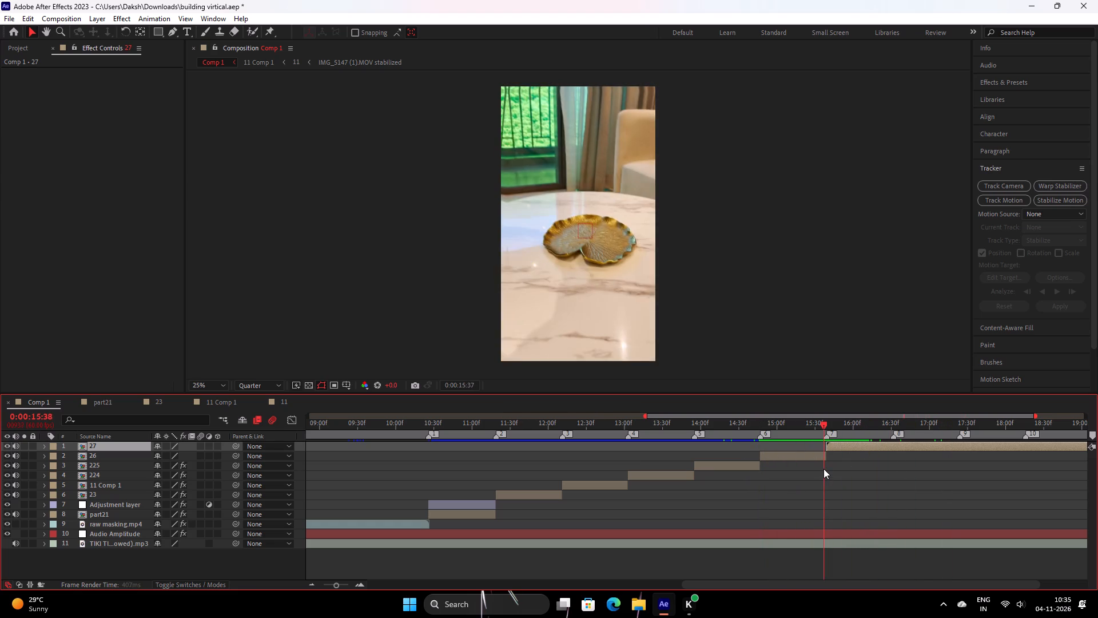
{"action": "left_click_drag", "start_coordinate": [823, 469], "coordinate": [824, 468]}
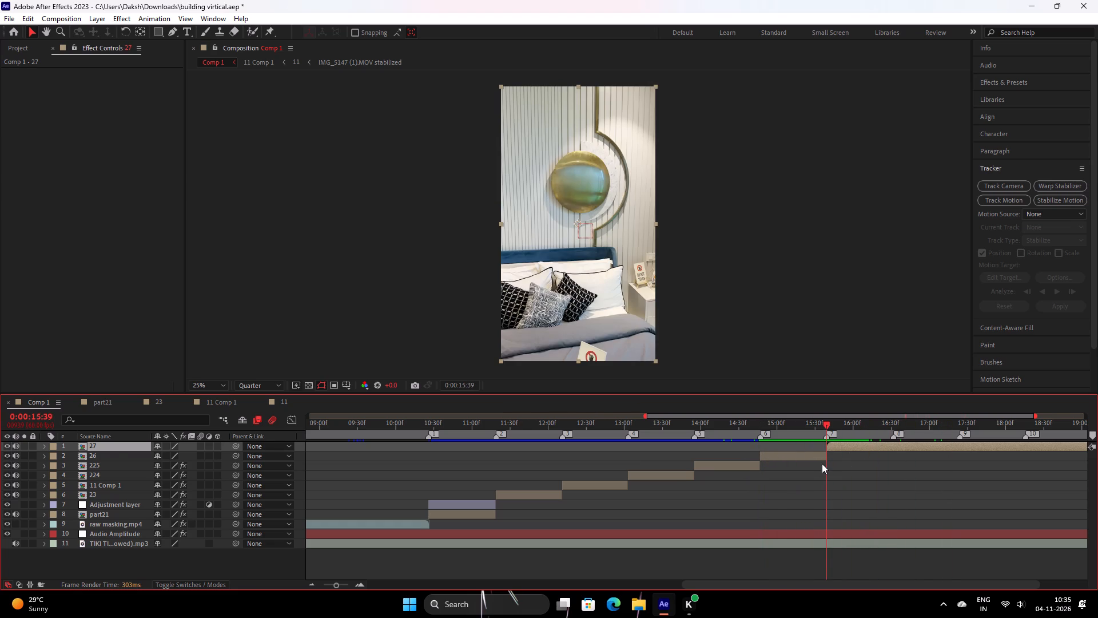
{"action": "key", "text": "ctrl+alt+t"}
Shift layer 27 earlier in the timeline and move its end time remap keyframe to about half a second after the first.
{"action": "left_click_drag", "start_coordinate": [840, 438], "coordinate": [858, 444]}
{"action": "double_click", "coordinate": [309, 584]}
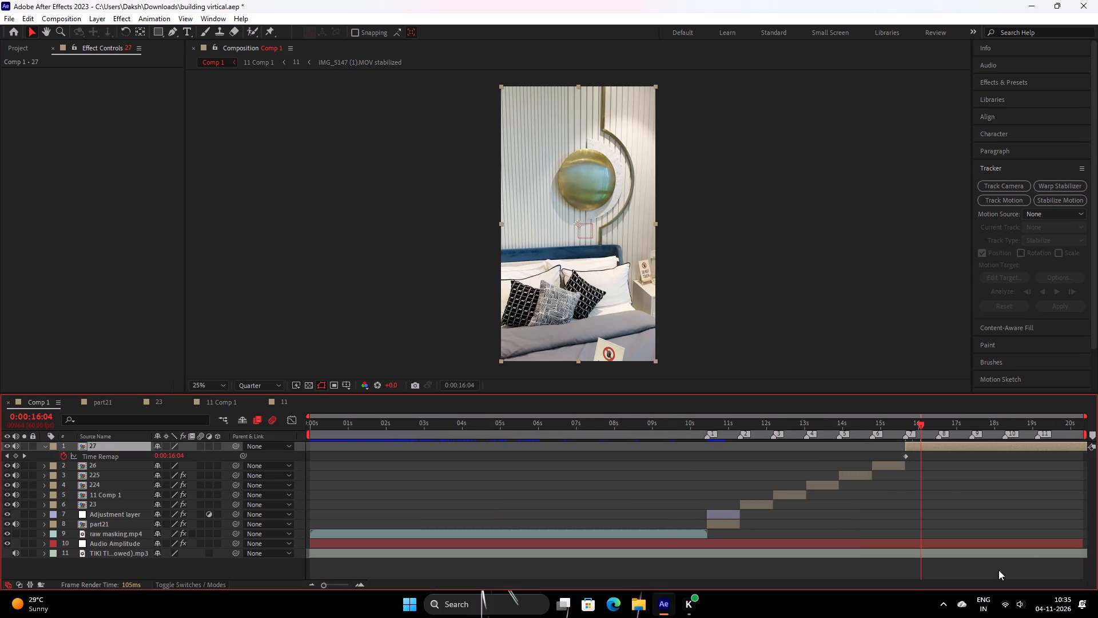
{"action": "left_click_drag", "start_coordinate": [1044, 447], "coordinate": [876, 468]}
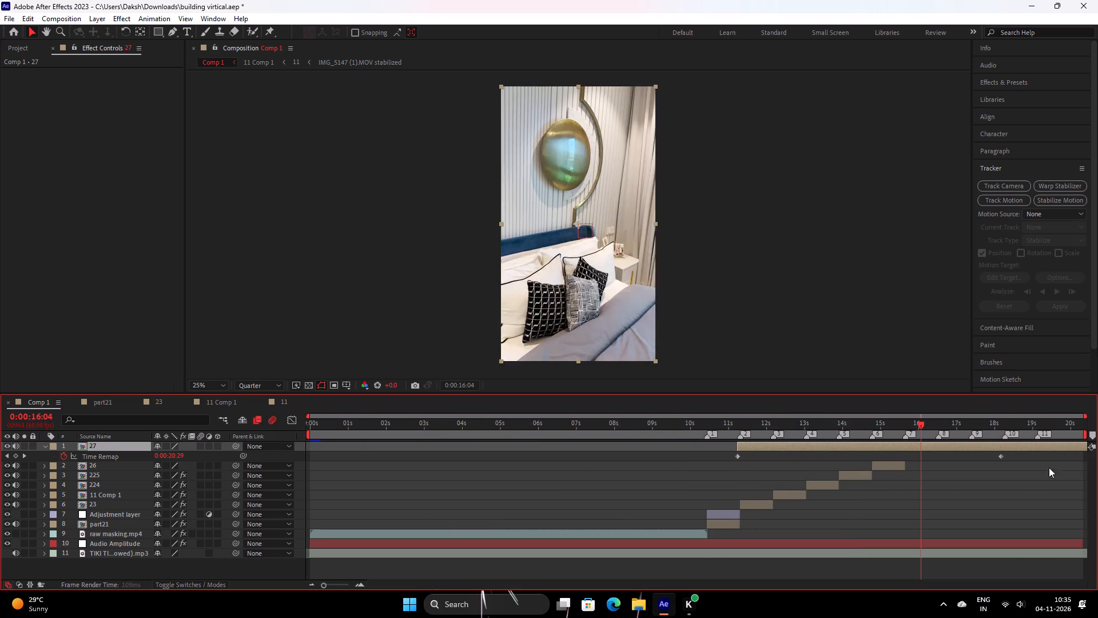
{"action": "left_click_drag", "start_coordinate": [1002, 457], "coordinate": [752, 509]}
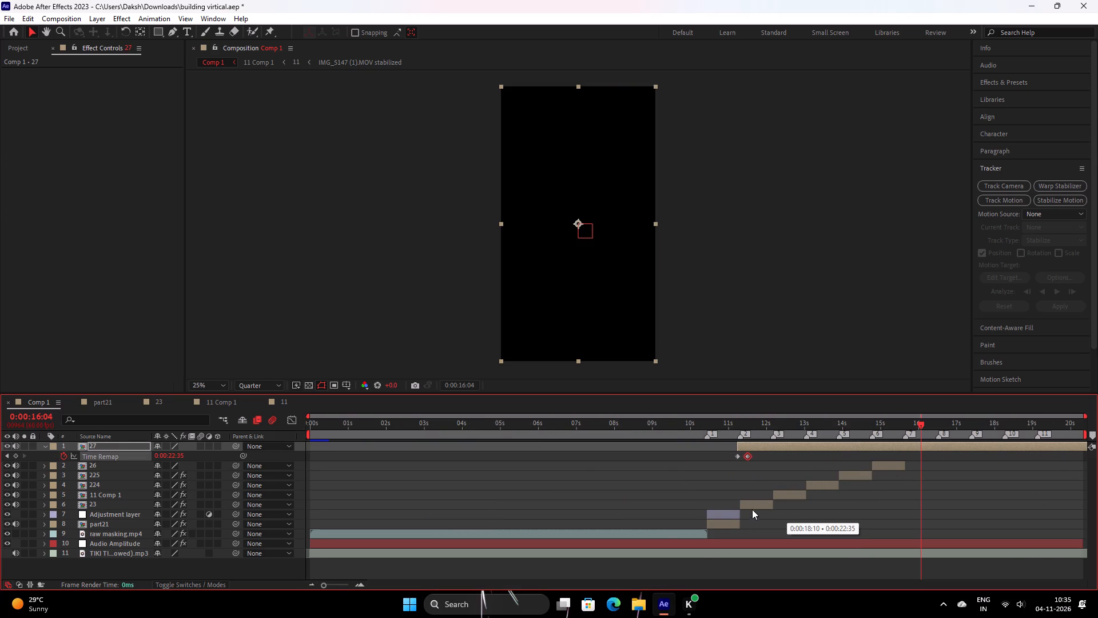
{"action": "left_click_drag", "start_coordinate": [752, 509], "coordinate": [759, 505]}
Move layer 27 so that it starts at 0:00:15:39, directly after layer 26.
{"action": "left_click", "coordinate": [786, 445]}
{"action": "left_click_drag", "start_coordinate": [914, 428], "coordinate": [904, 446]}
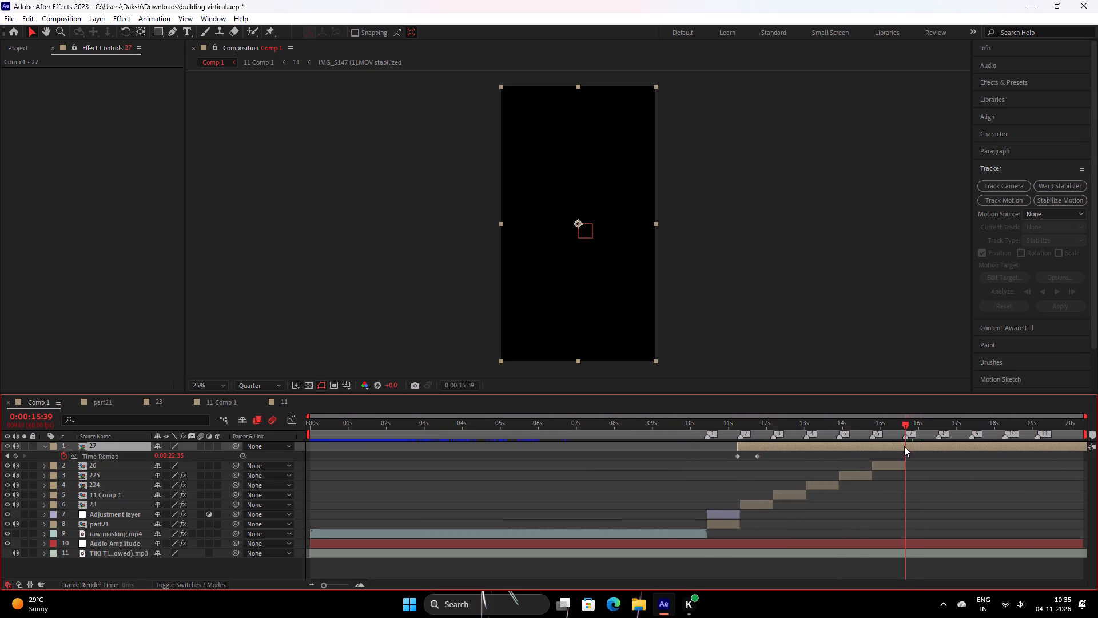
{"action": "left_click_drag", "start_coordinate": [904, 446], "coordinate": [905, 454]}
{"action": "key", "text": "bracketleft"}
Set the value of layer 27's second time remap keyframe to 0:00:06:55 and move the keyframe to 0:00:16:07.
{"action": "double_click", "coordinate": [358, 586]}
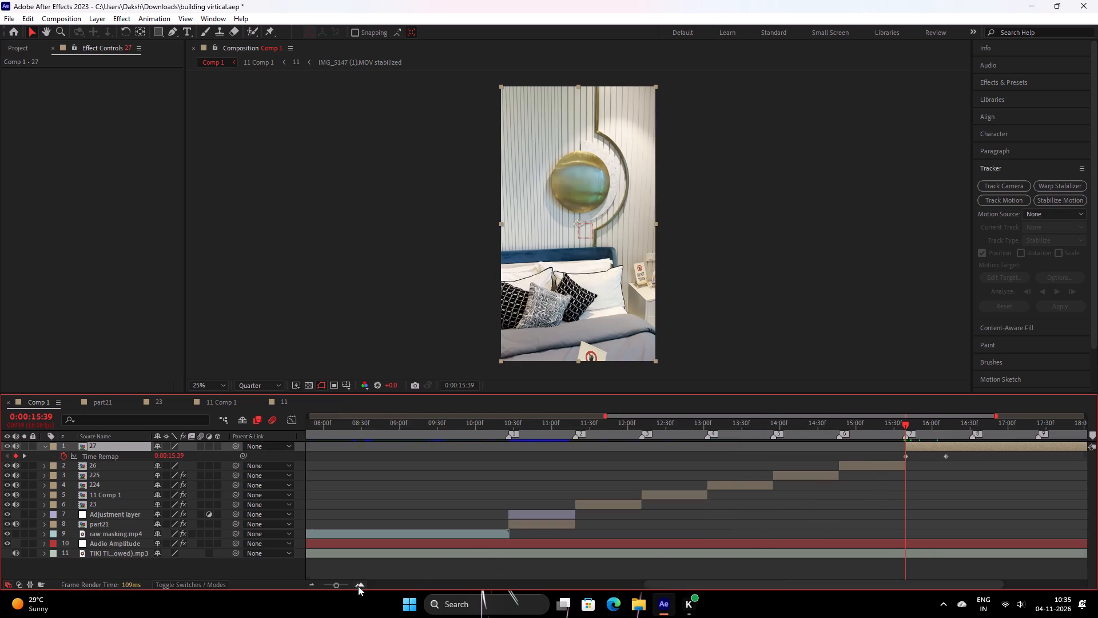
{"action": "left_click_drag", "start_coordinate": [940, 430], "coordinate": [804, 520]}
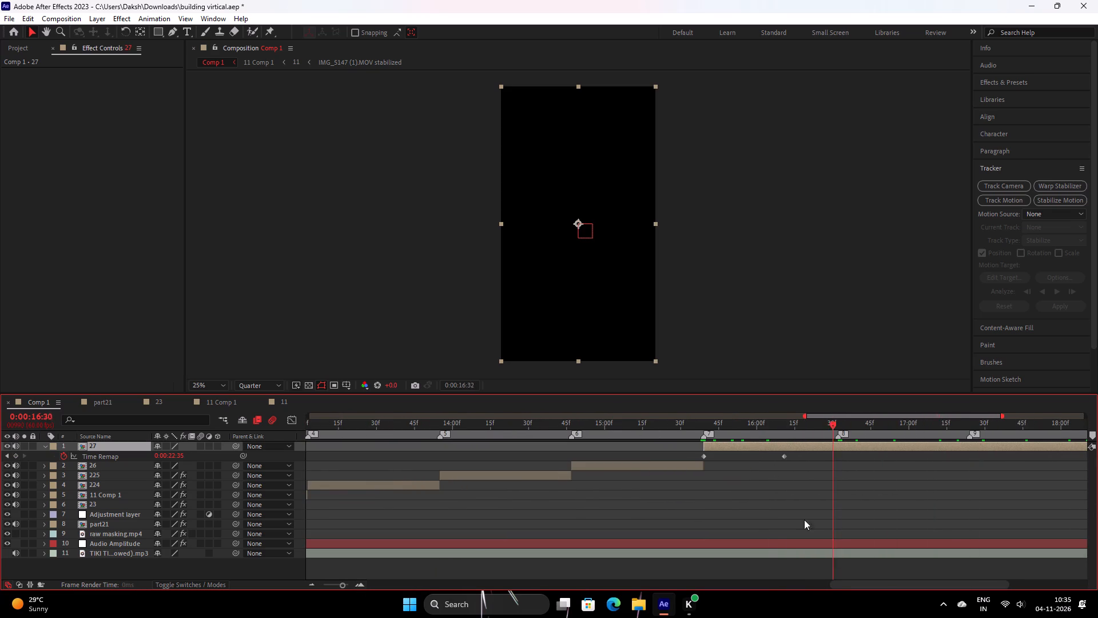
{"action": "left_click_drag", "start_coordinate": [804, 520], "coordinate": [775, 512]}
{"action": "double_click", "coordinate": [781, 455]}
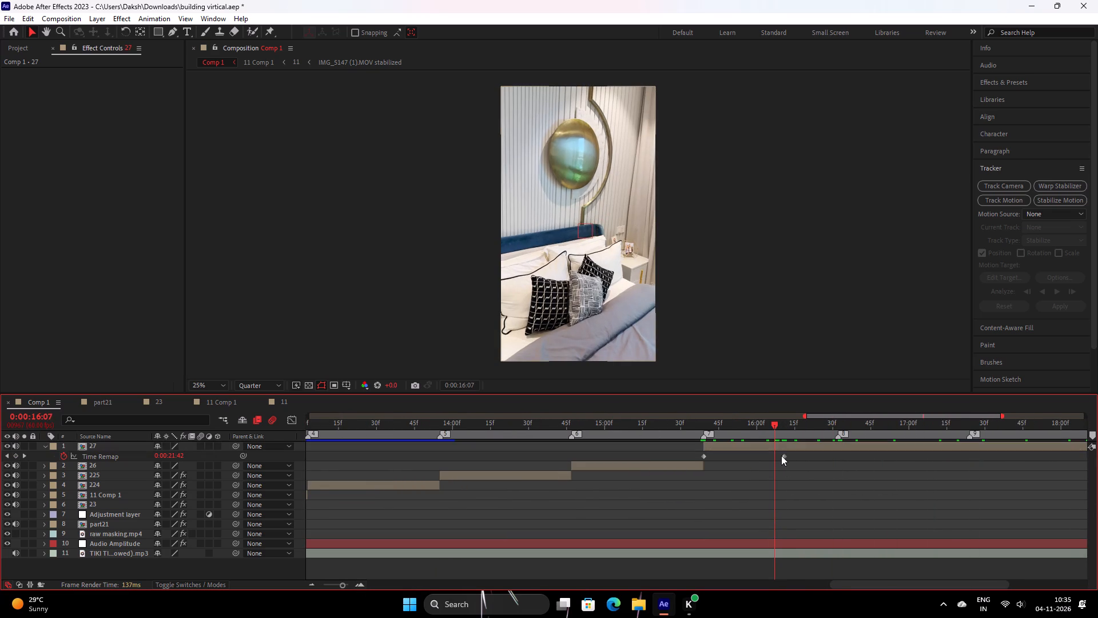
{"action": "double_click", "coordinate": [783, 455]}
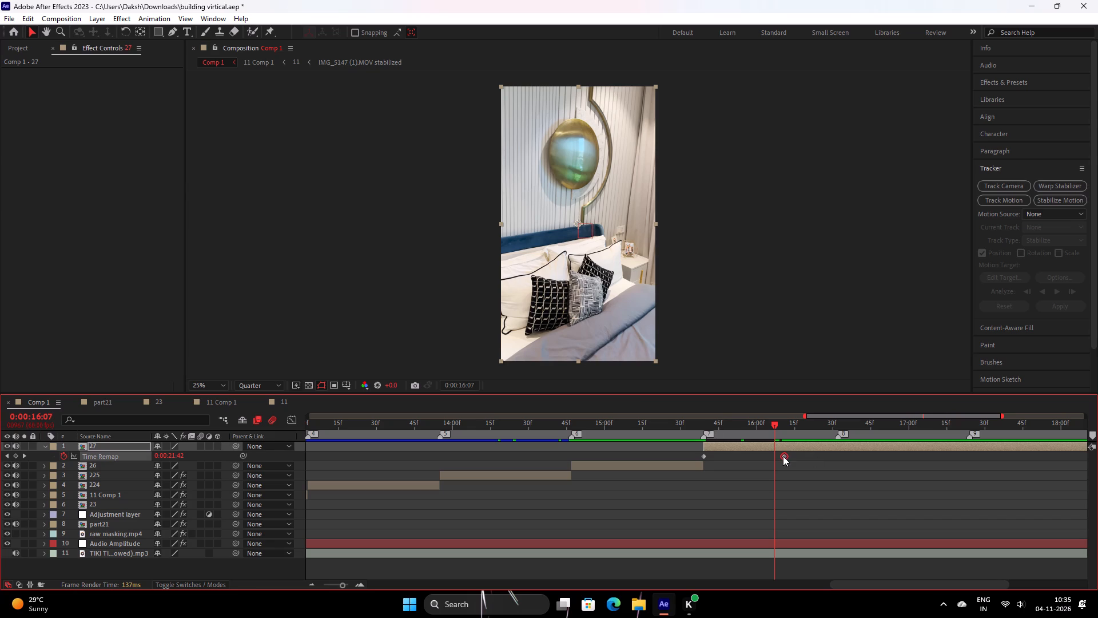
{"action": "double_click", "coordinate": [783, 456]}
{"action": "left_click", "coordinate": [503, 291]}
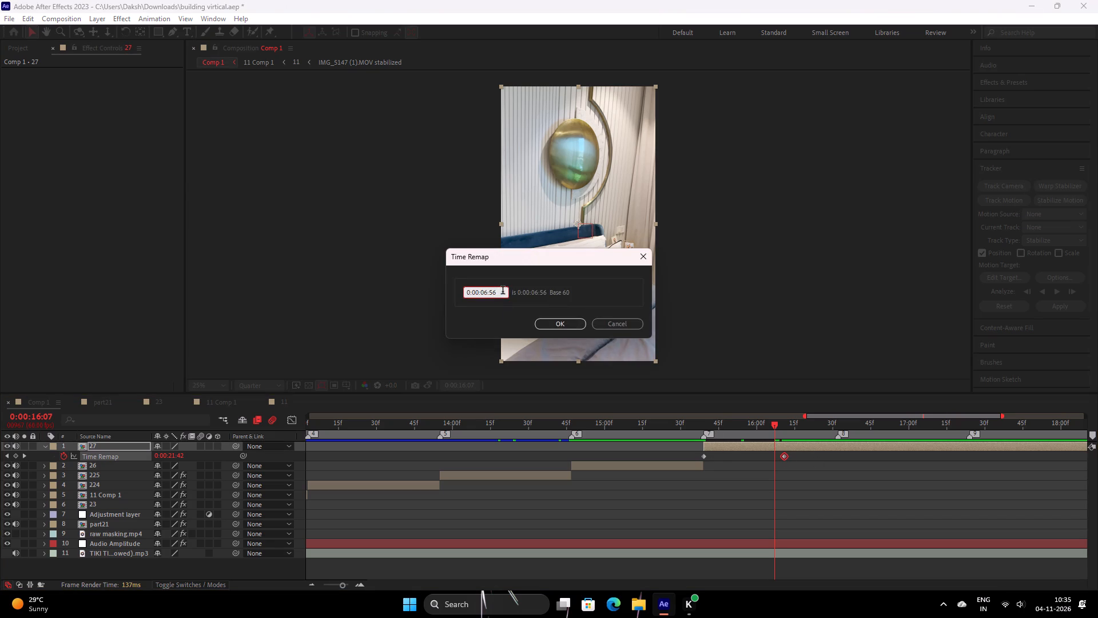
{"action": "key", "text": "BackSpace"}
{"action": "key", "text": "5"}
{"action": "key", "text": "Return"}
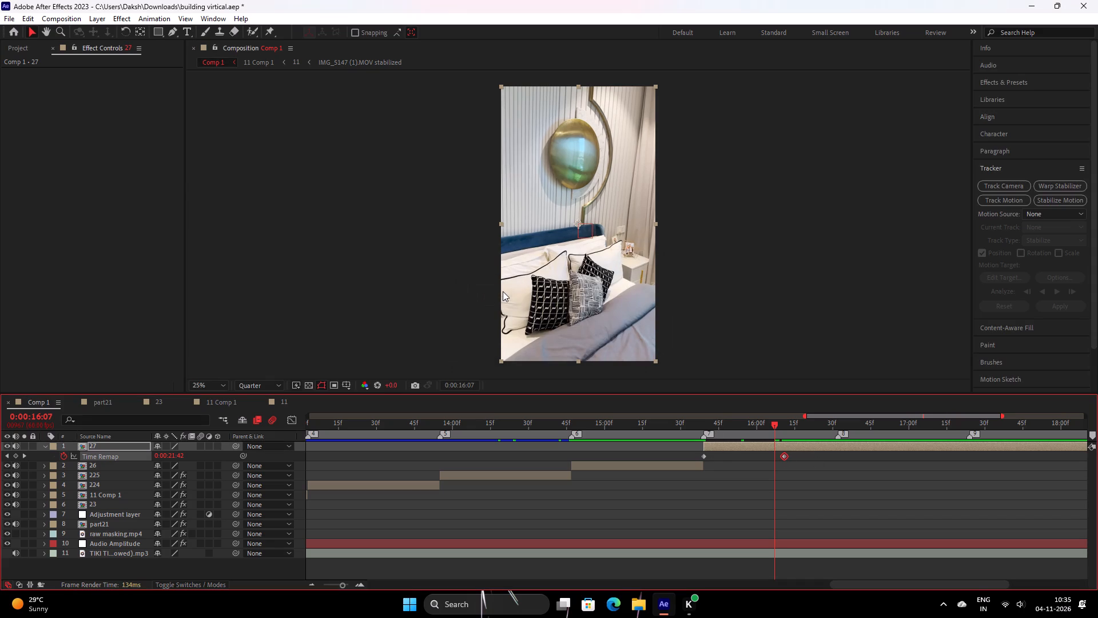
{"action": "left_click_drag", "start_coordinate": [784, 457], "coordinate": [775, 471]}
Copy layer 27's first time remap keyframe and paste it at 0:00:16:32, just before marker 8.
{"action": "left_click_drag", "start_coordinate": [779, 417], "coordinate": [790, 419]}
{"action": "left_click_drag", "start_coordinate": [781, 422], "coordinate": [819, 434]}
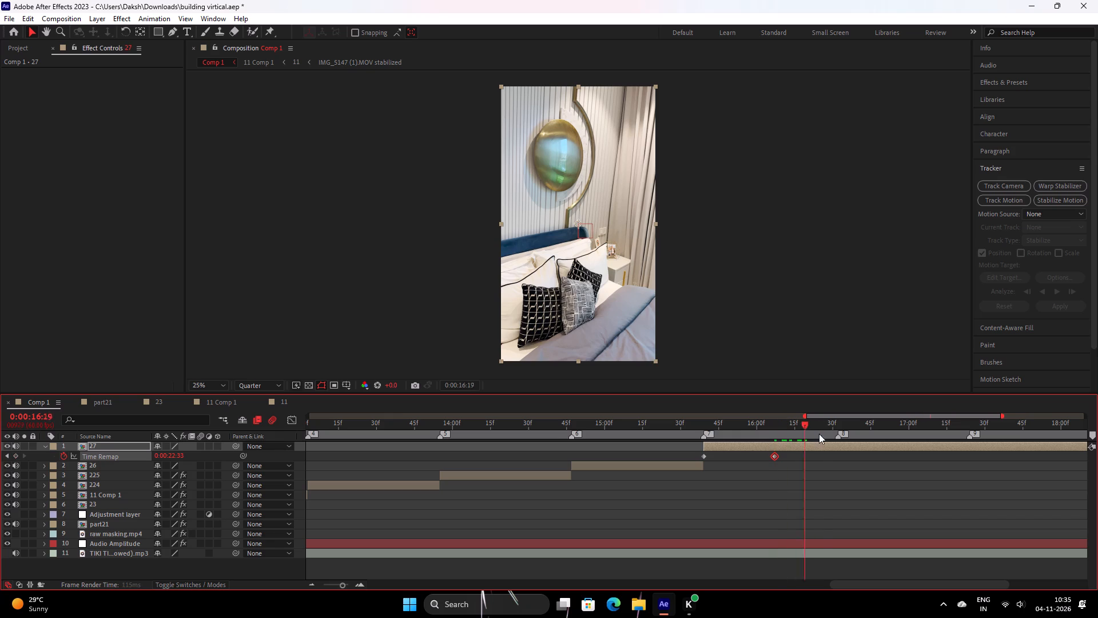
{"action": "left_click_drag", "start_coordinate": [819, 434], "coordinate": [840, 465]}
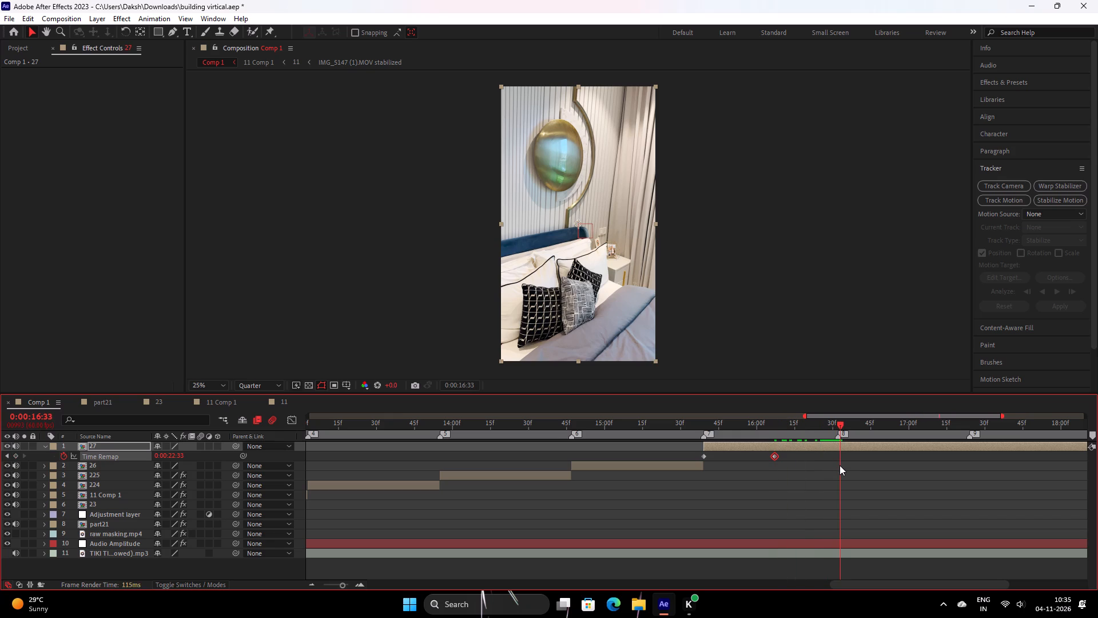
{"action": "left_click_drag", "start_coordinate": [840, 465], "coordinate": [838, 466]}
{"action": "left_click", "coordinate": [705, 455]}
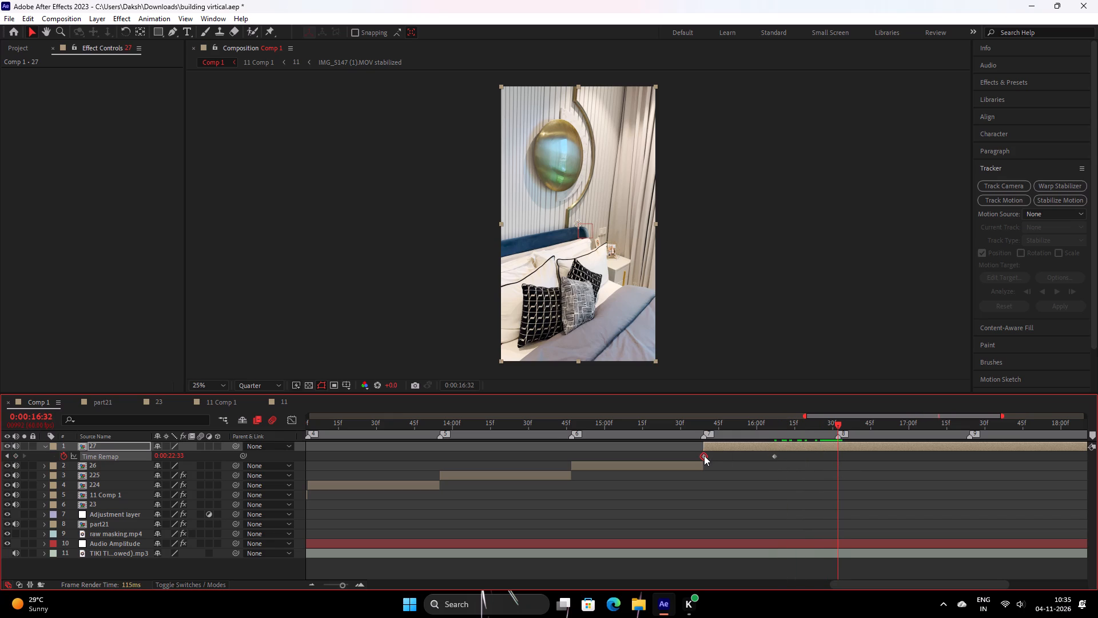
{"action": "key", "text": "ctrl+c"}
{"action": "key", "text": "ctrl+v"}
{"action": "left_click", "coordinate": [781, 470]}
Split layer 27 at 0:00:16:32 and delete the portion after the split.
{"action": "left_click", "coordinate": [845, 449]}
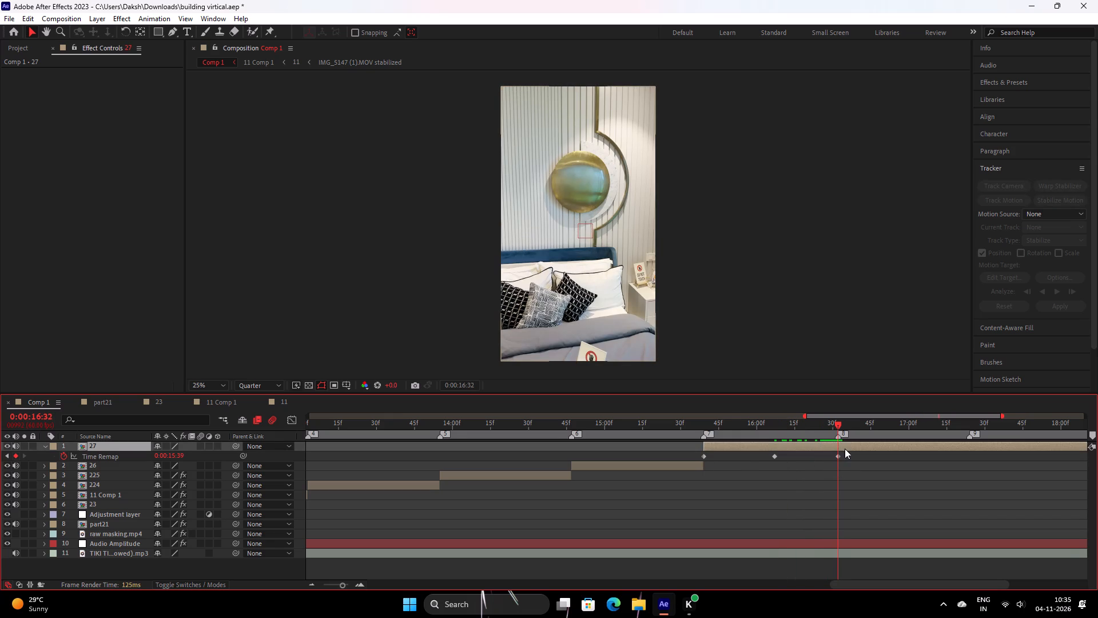
{"action": "key", "text": "ctrl+shift+d"}
{"action": "key", "text": "BackSpace"}
Move layer 27's middle time remap keyframe slightly earlier, to 0:00:16:06.
{"action": "left_click_drag", "start_coordinate": [775, 456], "coordinate": [773, 461]}
{"action": "left_click", "coordinate": [773, 461]}
With layer 27's first two time remap keyframes selected, open the Flow extension and dock it as a narrow panel beside Effect Controls.
{"action": "left_click_drag", "start_coordinate": [797, 465], "coordinate": [672, 446]}
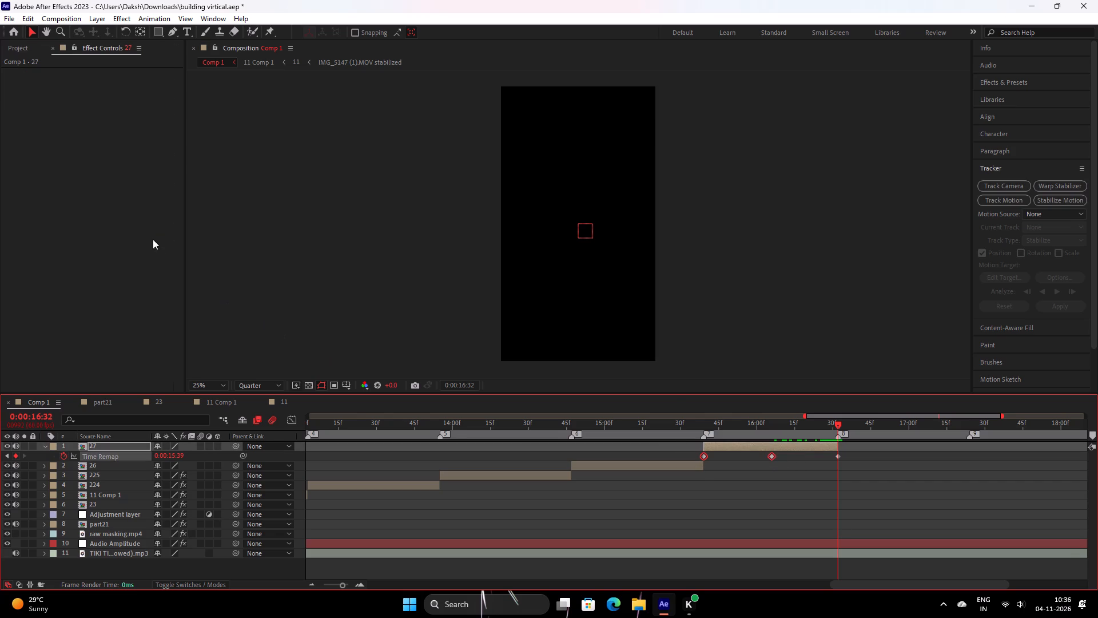
{"action": "left_click_drag", "start_coordinate": [797, 433], "coordinate": [771, 469]}
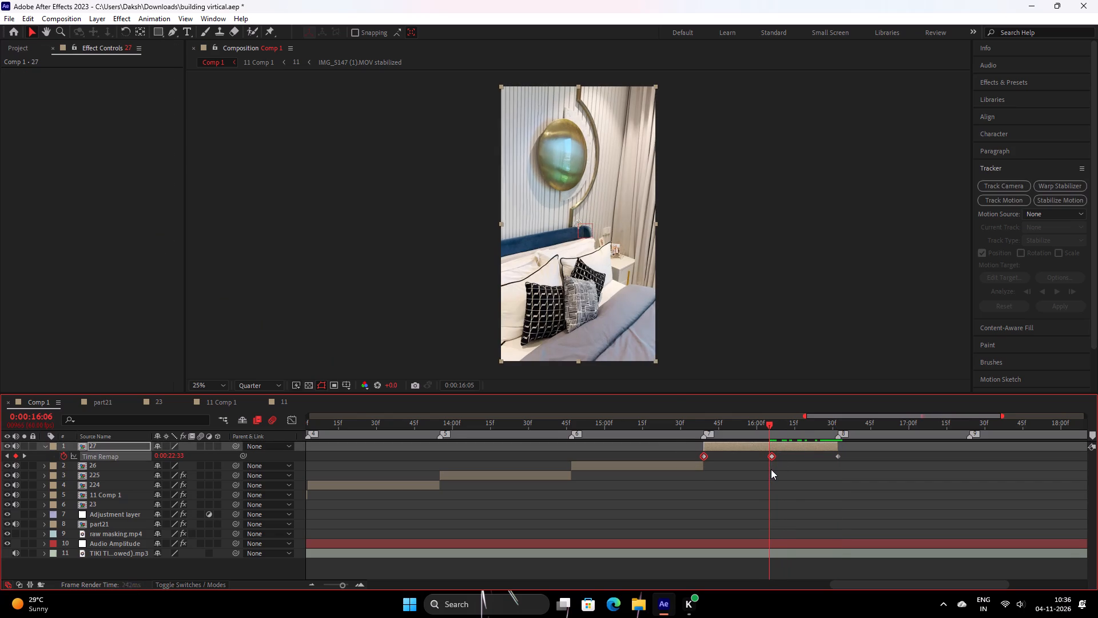
{"action": "left_click_drag", "start_coordinate": [771, 469], "coordinate": [771, 469]}
{"action": "left_click", "coordinate": [214, 18]}
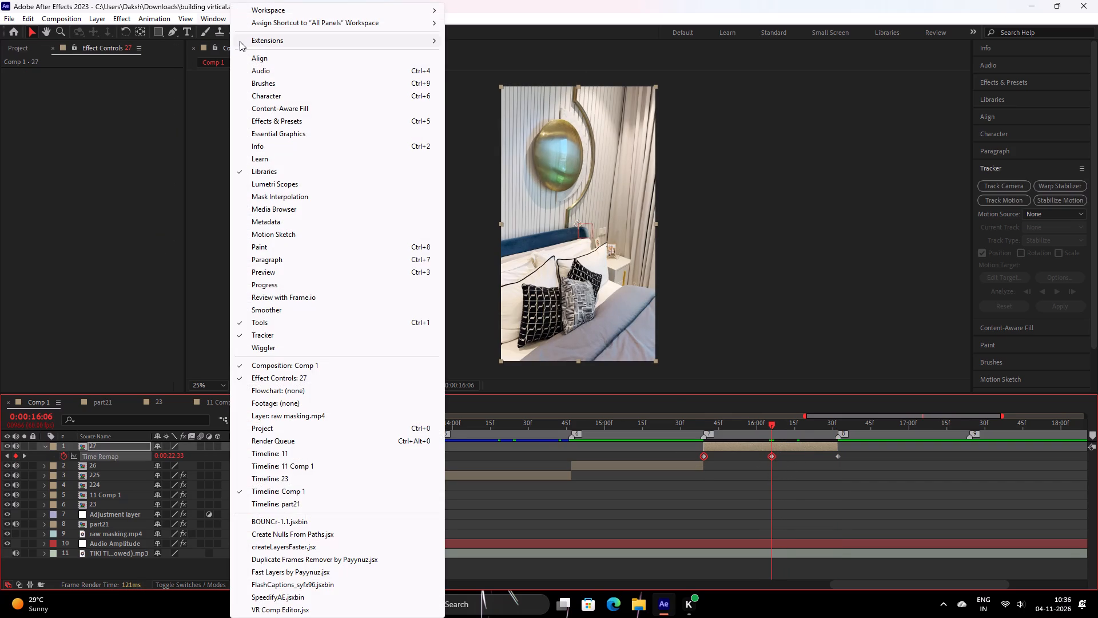
{"action": "left_click", "coordinate": [241, 39]}
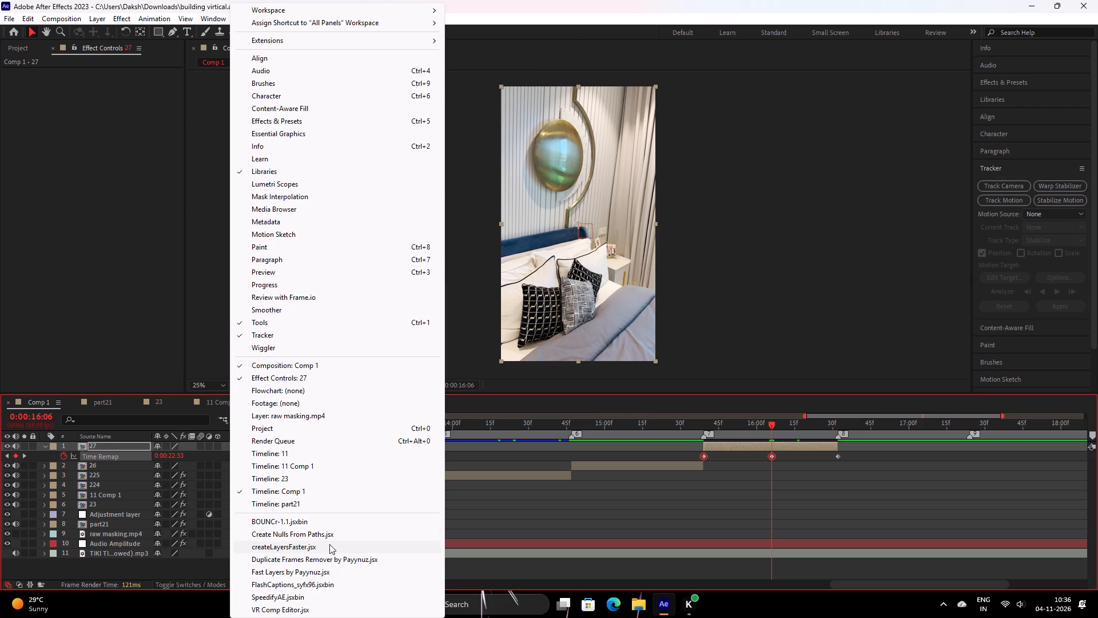
{"action": "left_click", "coordinate": [280, 35]}
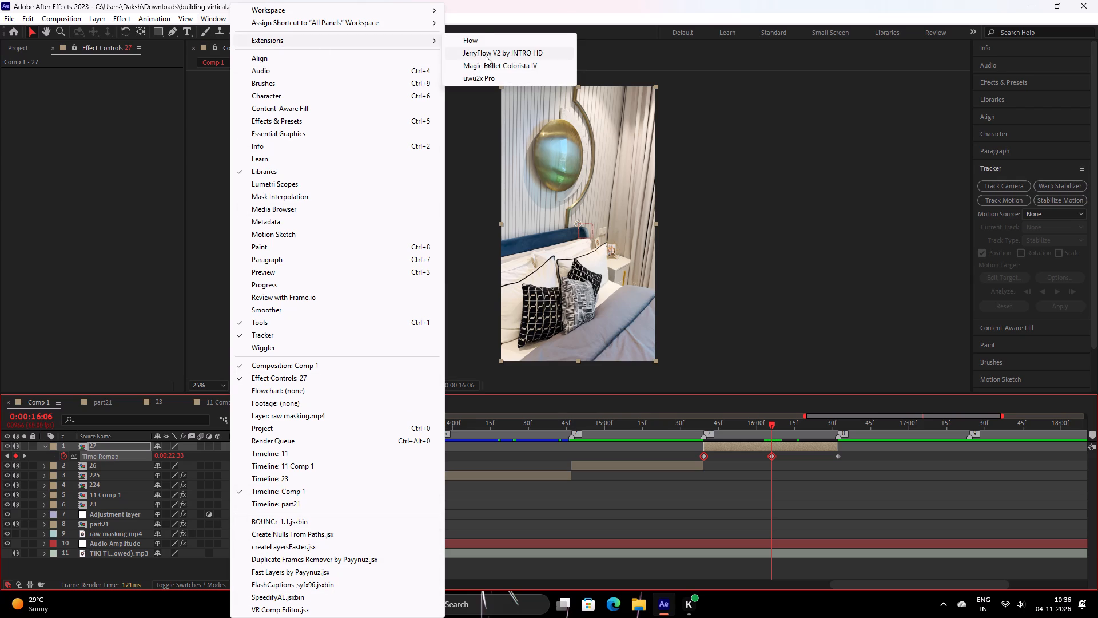
{"action": "left_click", "coordinate": [485, 42]}
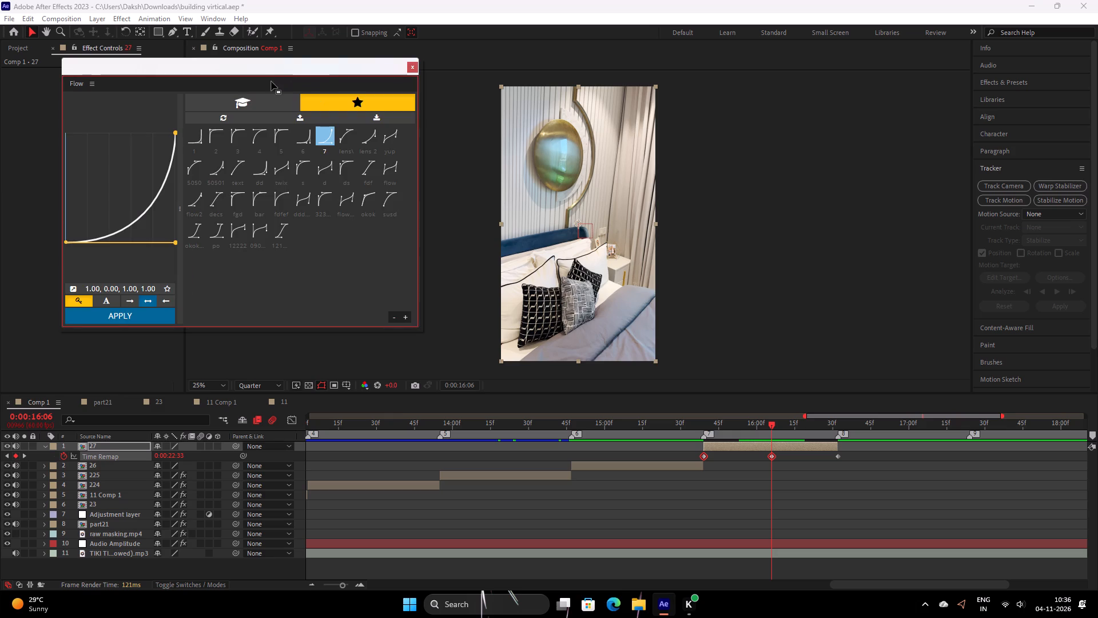
{"action": "left_click_drag", "start_coordinate": [270, 81], "coordinate": [209, 118]}
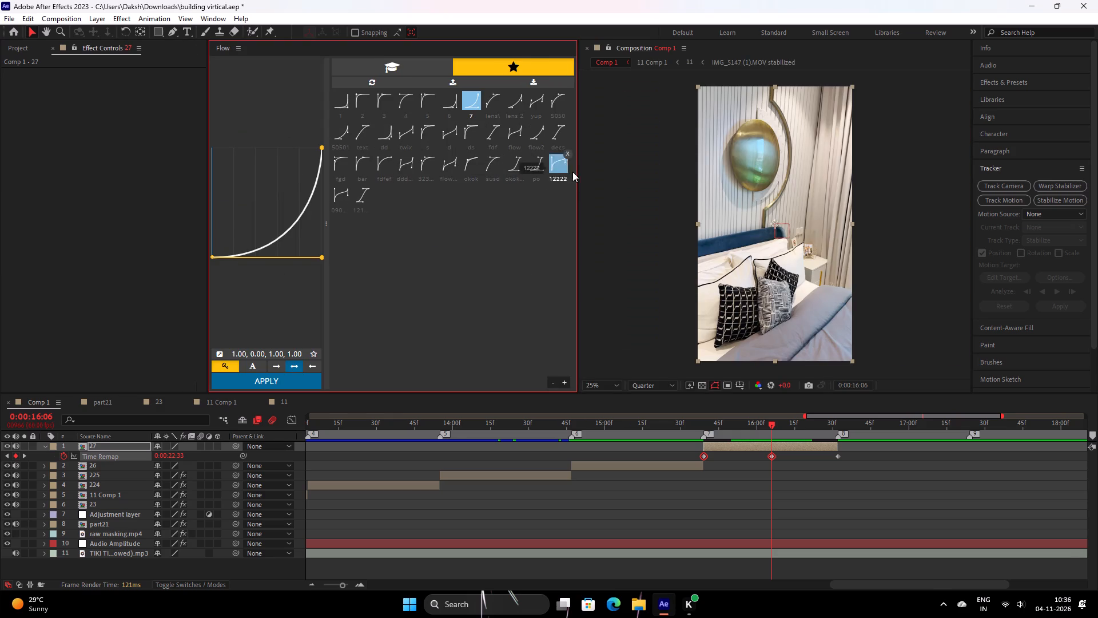
{"action": "left_click_drag", "start_coordinate": [578, 184], "coordinate": [326, 204]}
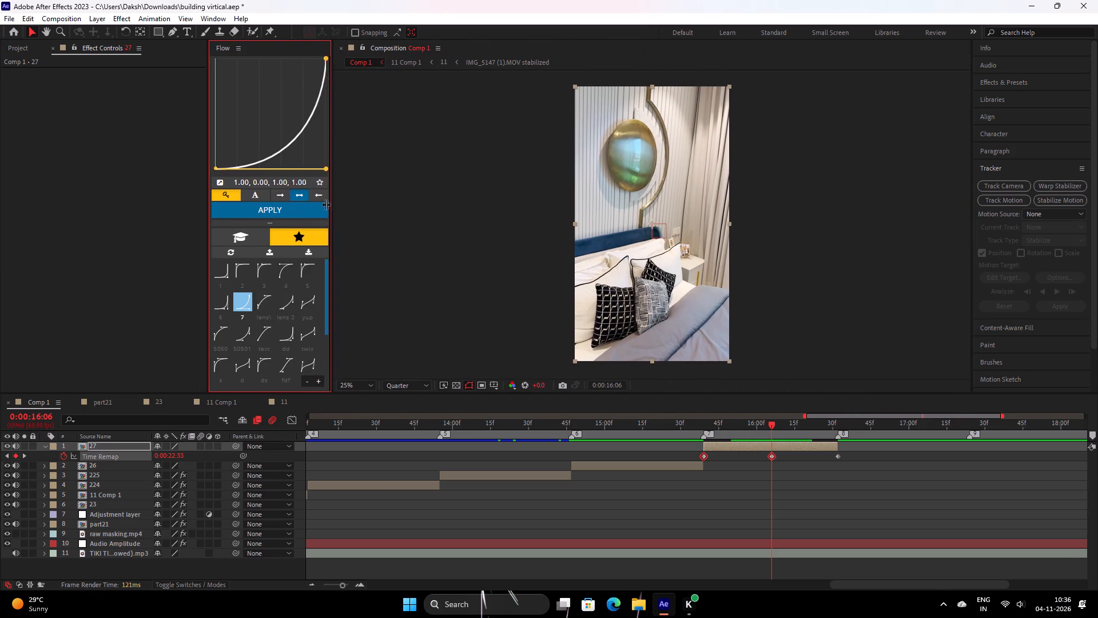
{"action": "left_click_drag", "start_coordinate": [326, 204], "coordinate": [311, 209]}
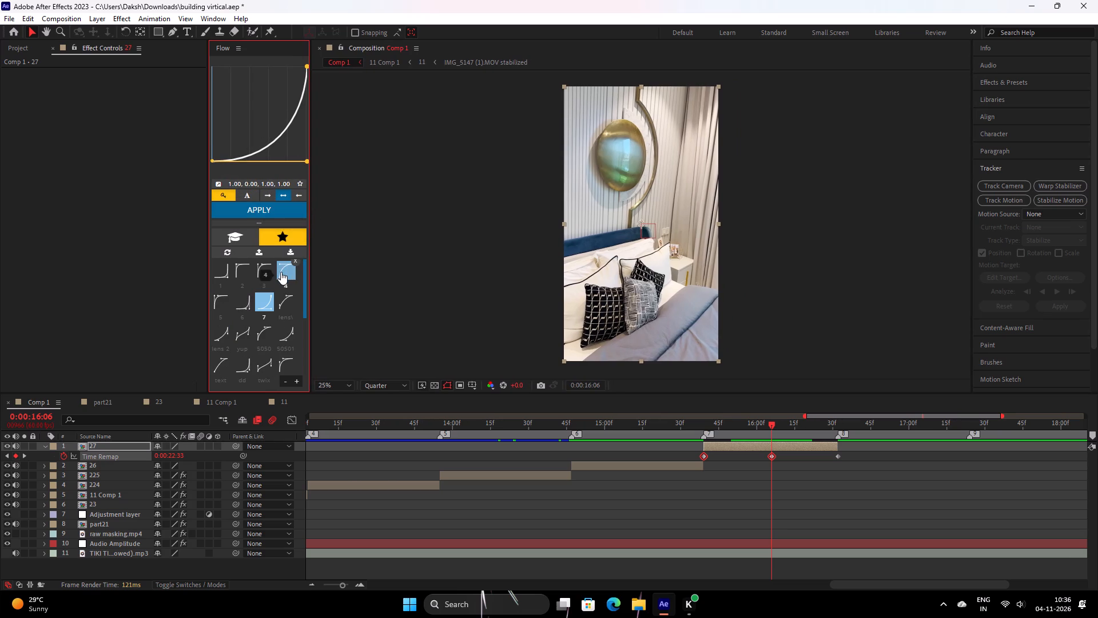
Apply Flow preset 4 (0.00, 0.00, 0.00, 1.00) to layer 27's first two time remap keyframes.
{"action": "left_click", "coordinate": [281, 272]}
{"action": "left_click", "coordinate": [290, 219]}
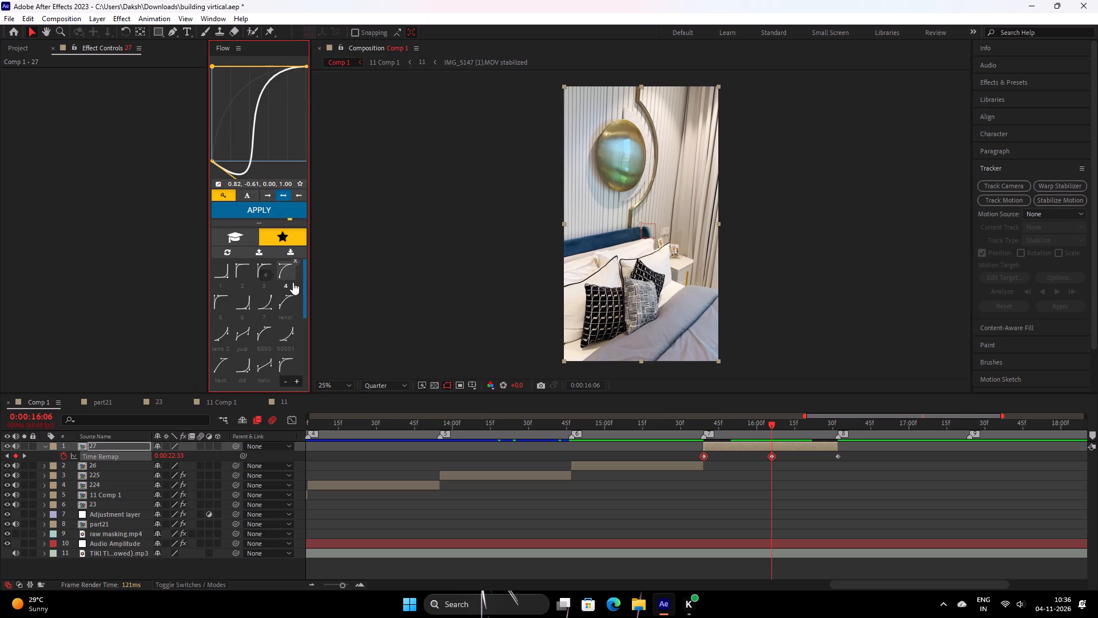
{"action": "left_click", "coordinate": [285, 273]}
{"action": "left_click", "coordinate": [284, 214]}
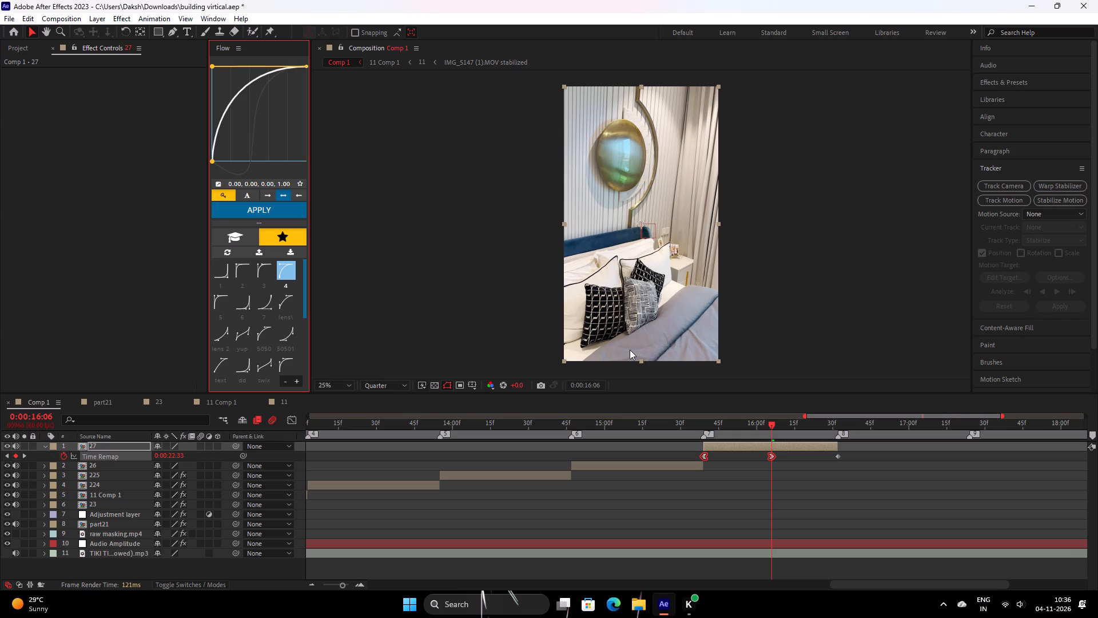
Apply Flow preset 7 (1.00, 0.00, 1.00, 1.00) to layer 27's middle and last time remap keyframes.
{"action": "left_click_drag", "start_coordinate": [883, 486], "coordinate": [864, 479]}
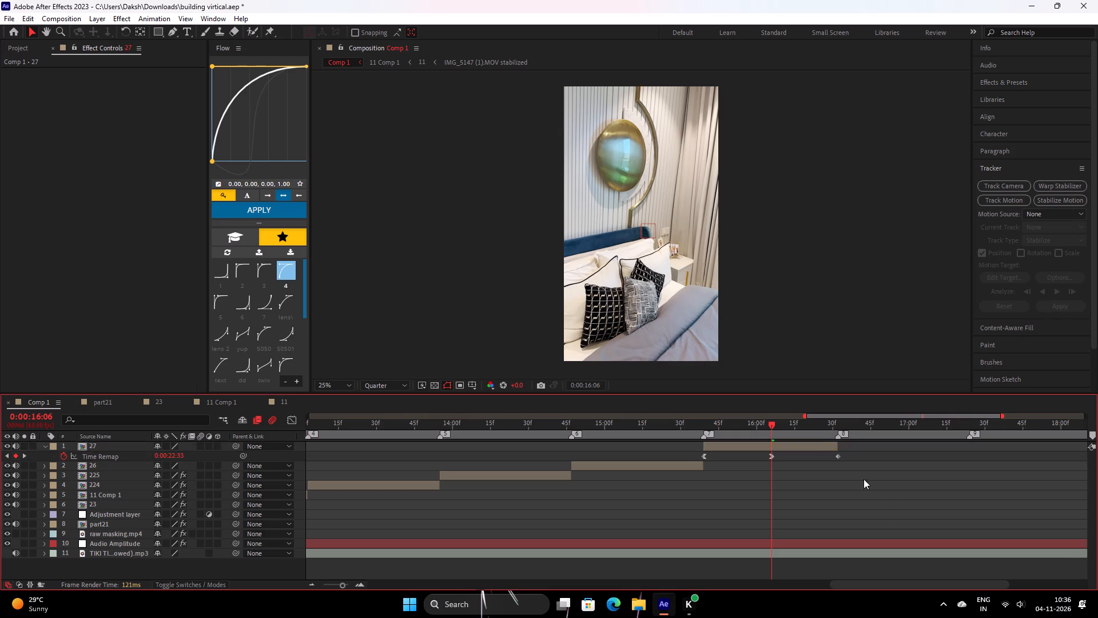
{"action": "left_click_drag", "start_coordinate": [864, 479], "coordinate": [763, 446]}
{"action": "left_click", "coordinate": [258, 300]}
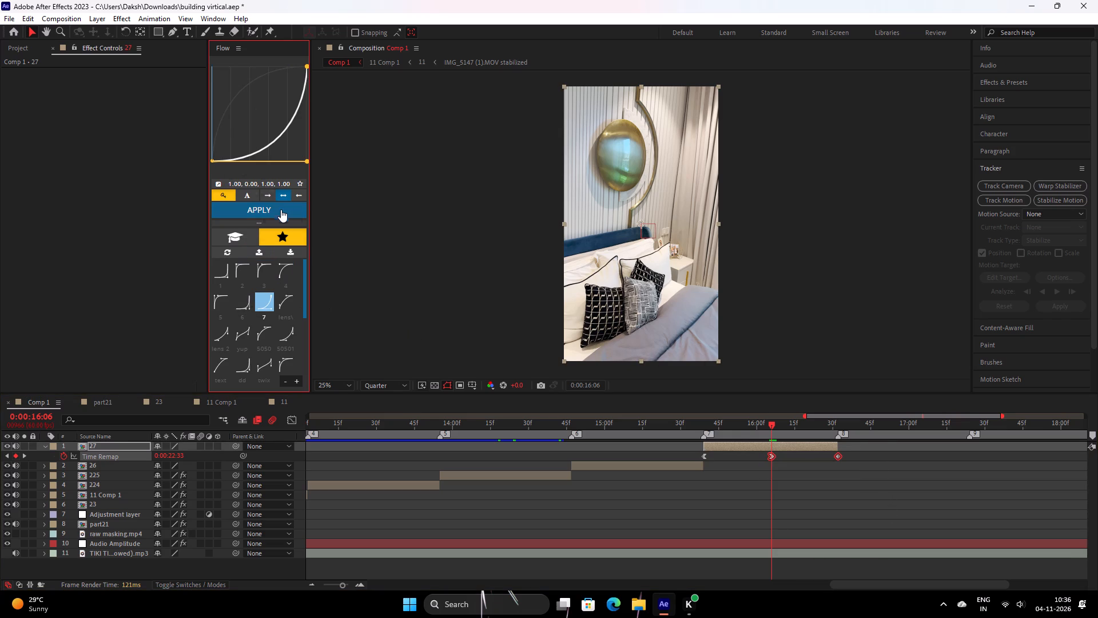
{"action": "left_click", "coordinate": [282, 206]}
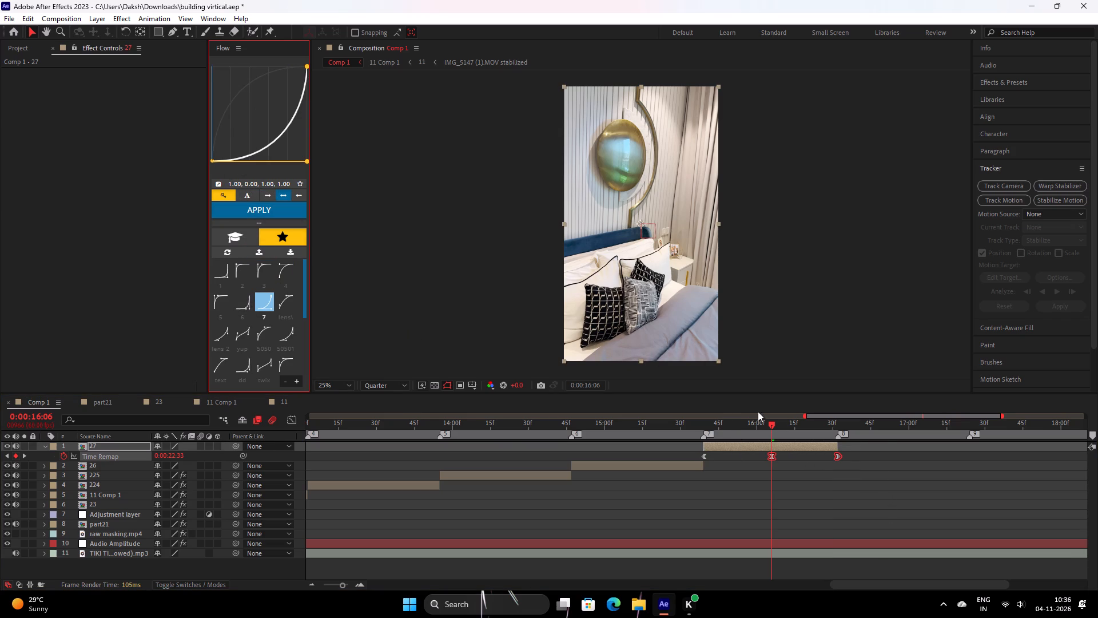
Preview the eased time remap on layer 27 from just before marker 7, checking the motion up to the middle keyframe.
{"action": "left_click_drag", "start_coordinate": [772, 426], "coordinate": [725, 485]}
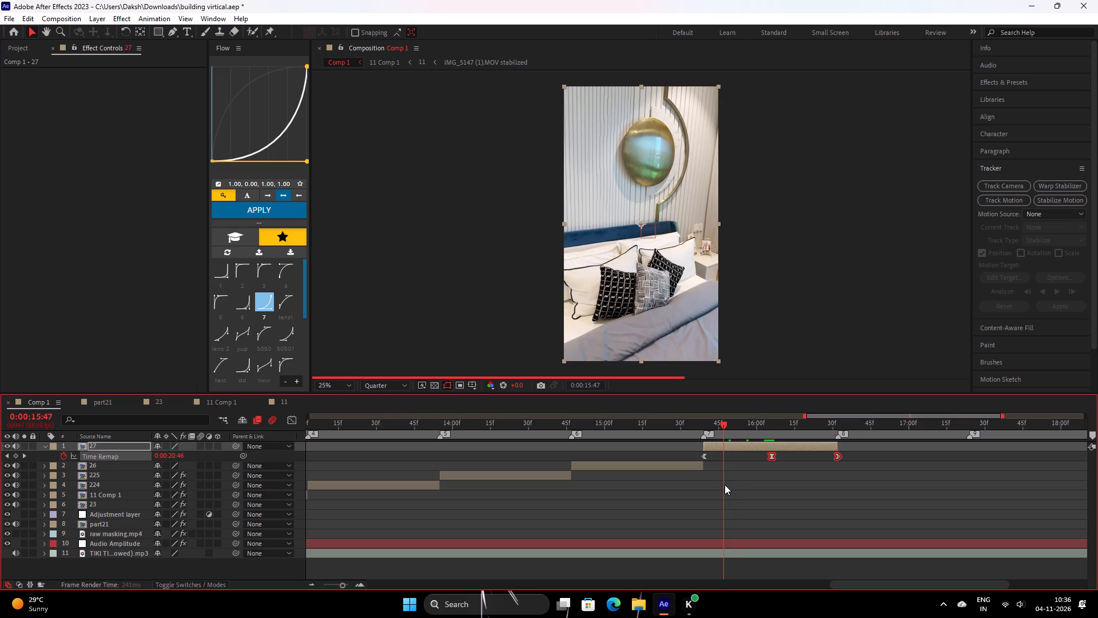
{"action": "left_click_drag", "start_coordinate": [725, 485], "coordinate": [673, 505]}
{"action": "key", "text": "space"}
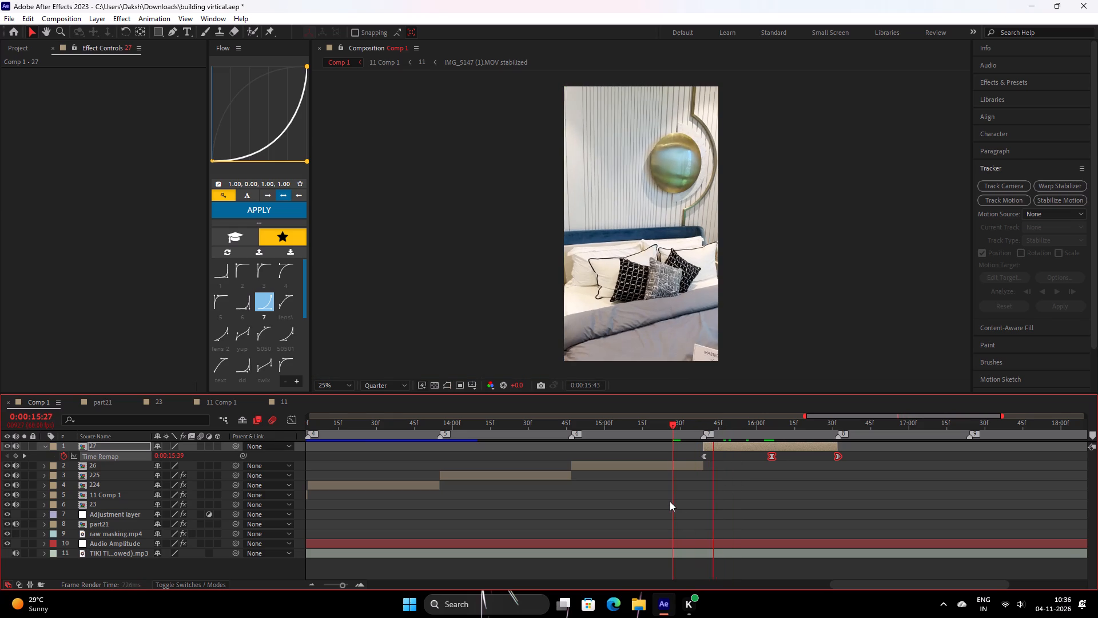
{"action": "key", "text": "space"}
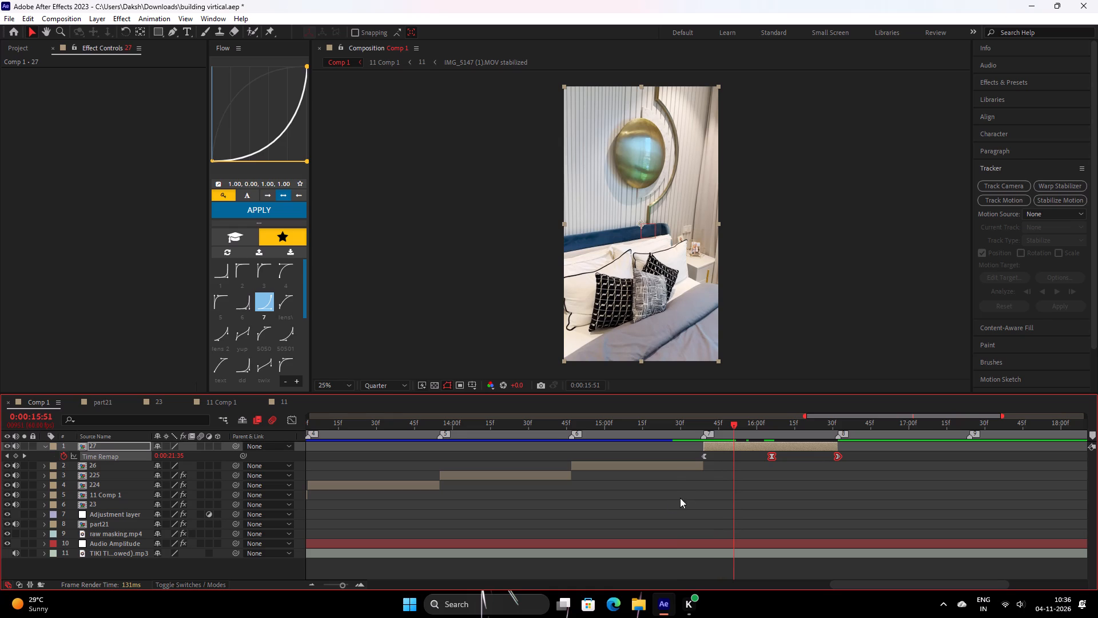
{"action": "left_click_drag", "start_coordinate": [733, 437], "coordinate": [762, 454]}
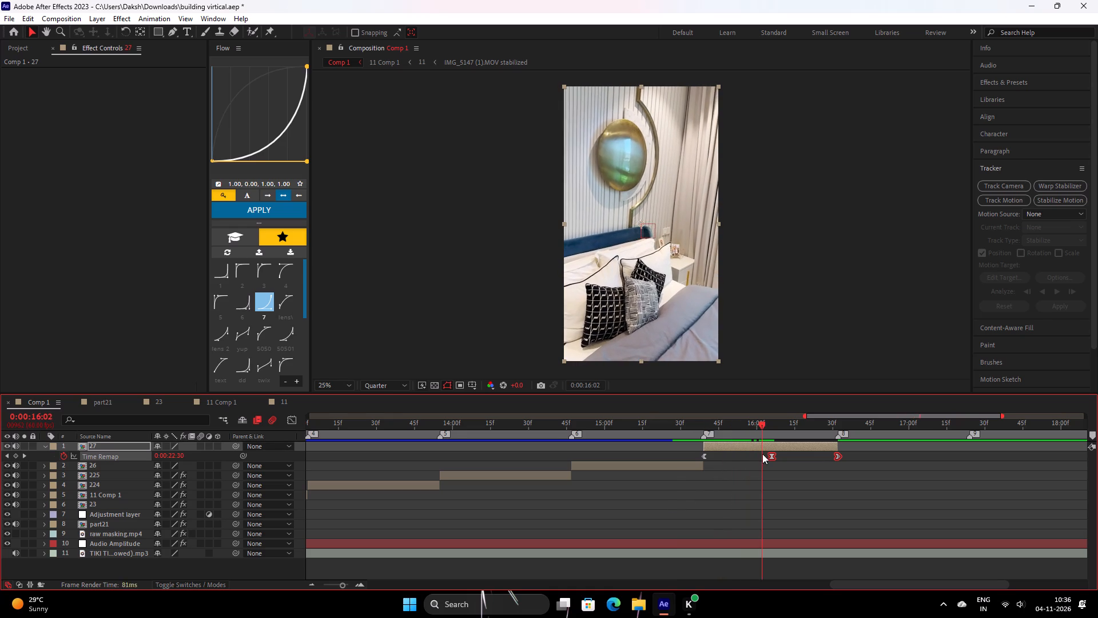
{"action": "left_click_drag", "start_coordinate": [762, 454], "coordinate": [761, 457]}
{"action": "left_click_drag", "start_coordinate": [761, 457], "coordinate": [770, 459]}
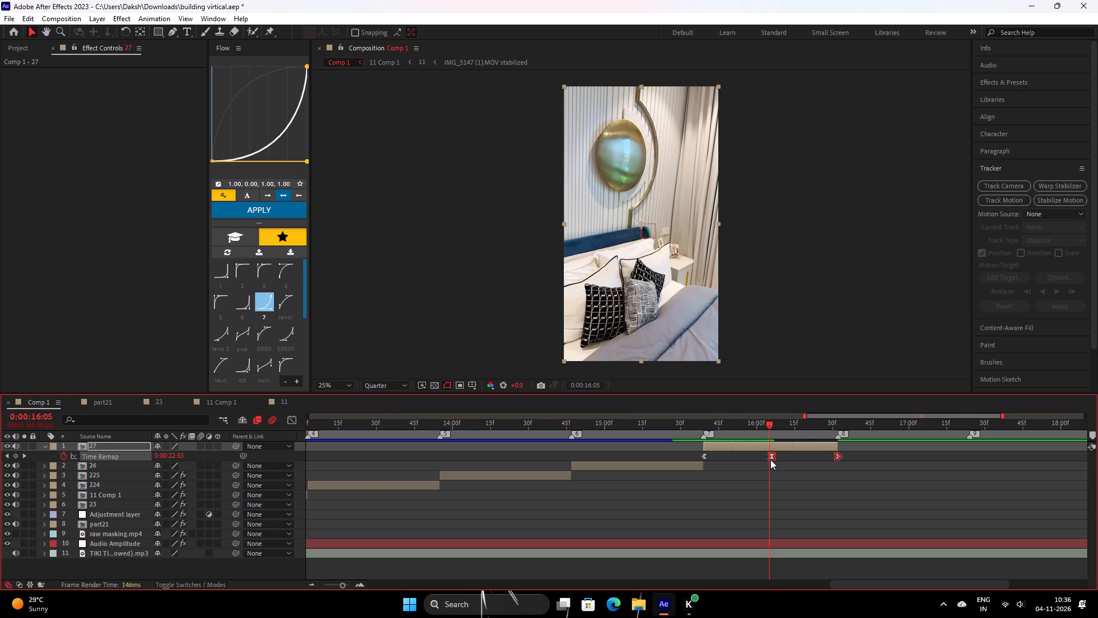
{"action": "left_click_drag", "start_coordinate": [770, 459], "coordinate": [772, 458]}
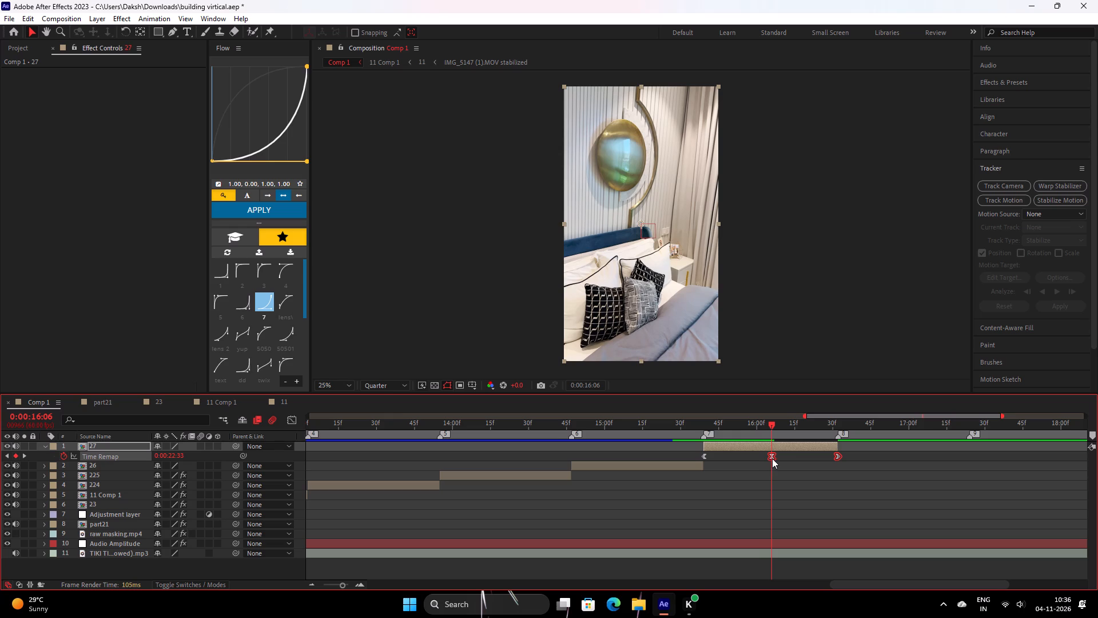
{"action": "left_click_drag", "start_coordinate": [772, 458], "coordinate": [744, 471]}
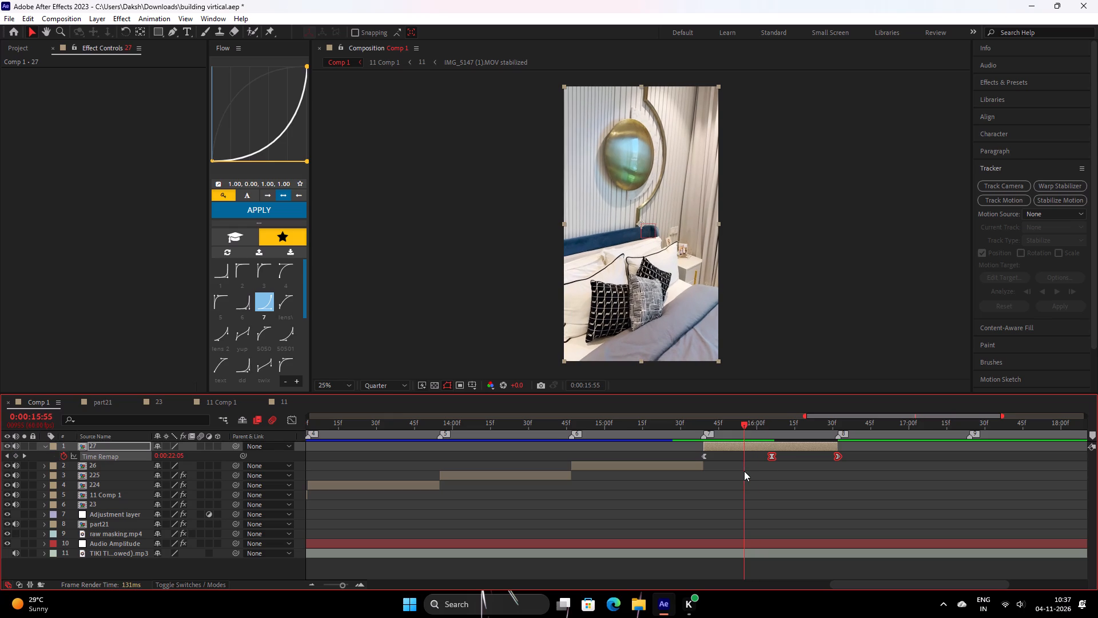
{"action": "left_click_drag", "start_coordinate": [744, 471], "coordinate": [677, 490]}
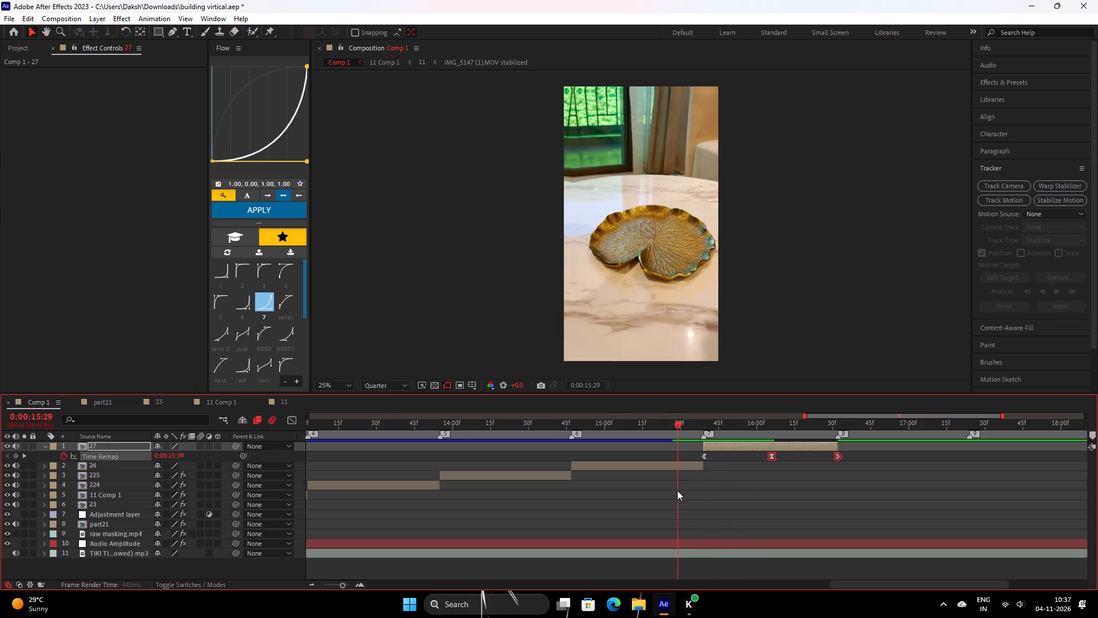
{"action": "left_click_drag", "start_coordinate": [677, 490], "coordinate": [668, 495]}
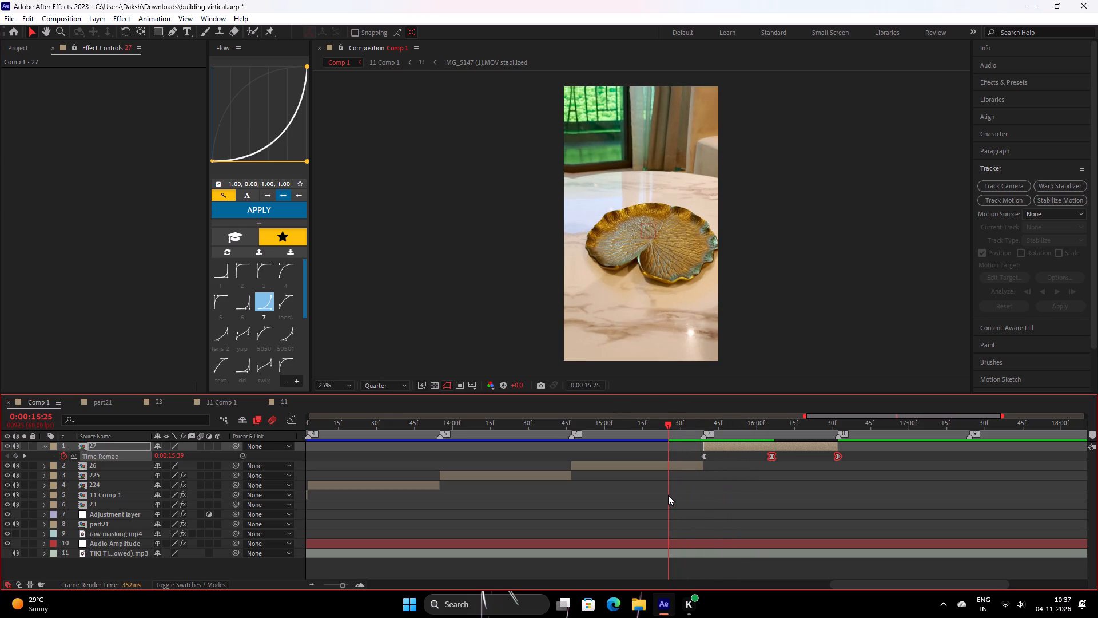
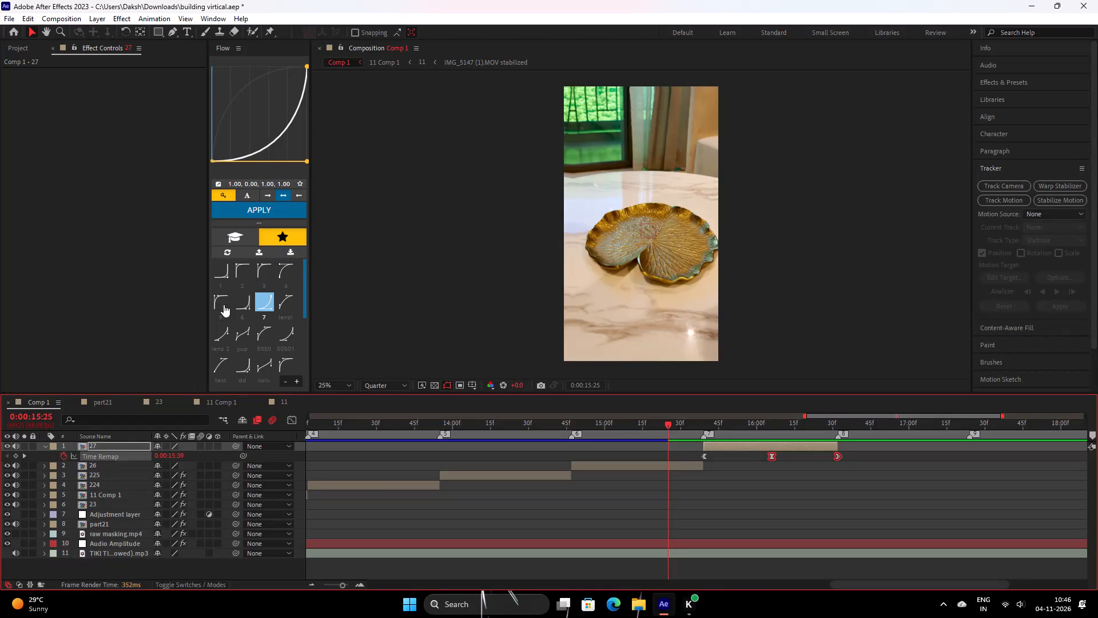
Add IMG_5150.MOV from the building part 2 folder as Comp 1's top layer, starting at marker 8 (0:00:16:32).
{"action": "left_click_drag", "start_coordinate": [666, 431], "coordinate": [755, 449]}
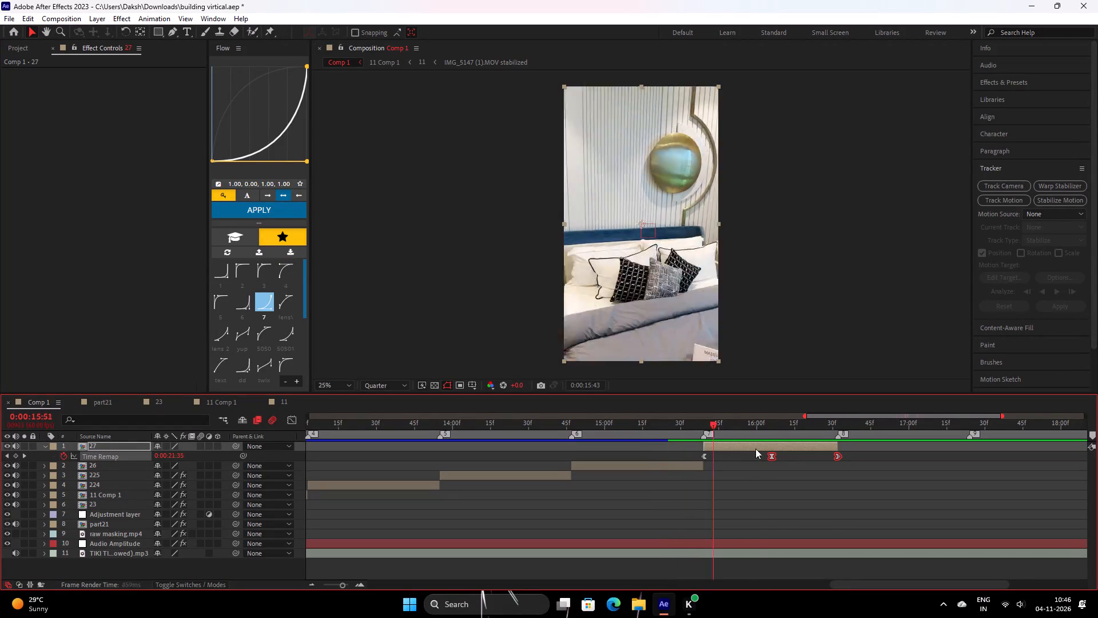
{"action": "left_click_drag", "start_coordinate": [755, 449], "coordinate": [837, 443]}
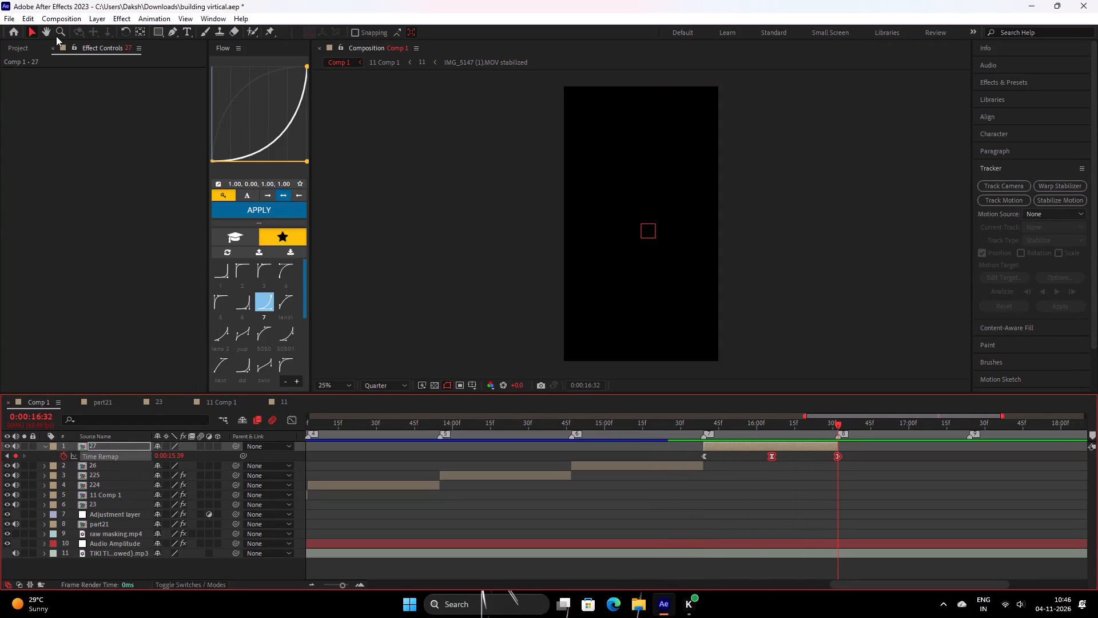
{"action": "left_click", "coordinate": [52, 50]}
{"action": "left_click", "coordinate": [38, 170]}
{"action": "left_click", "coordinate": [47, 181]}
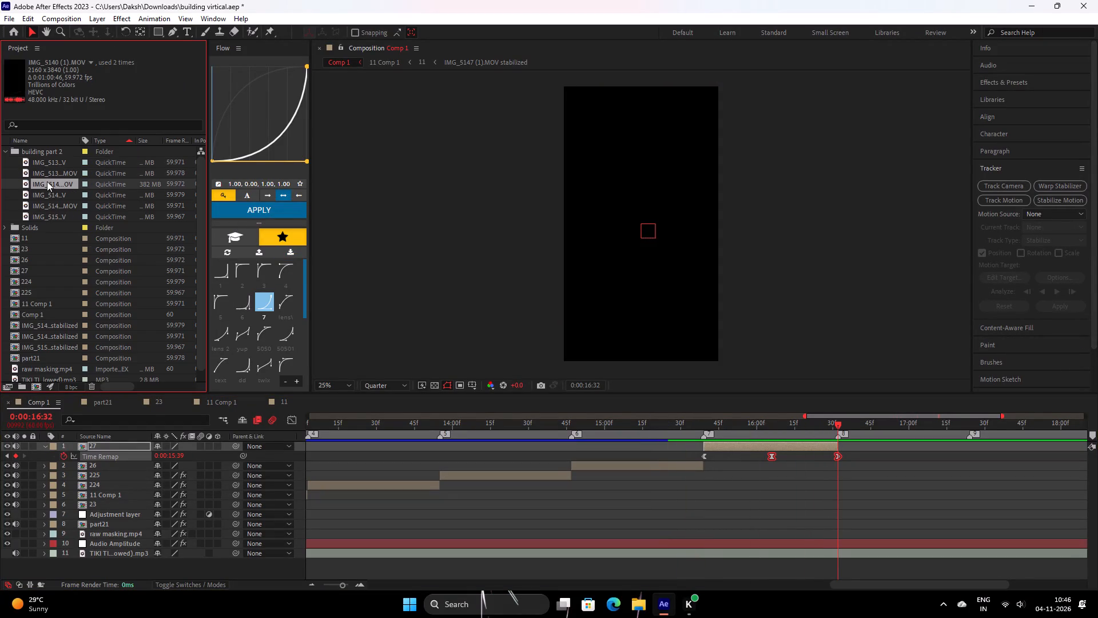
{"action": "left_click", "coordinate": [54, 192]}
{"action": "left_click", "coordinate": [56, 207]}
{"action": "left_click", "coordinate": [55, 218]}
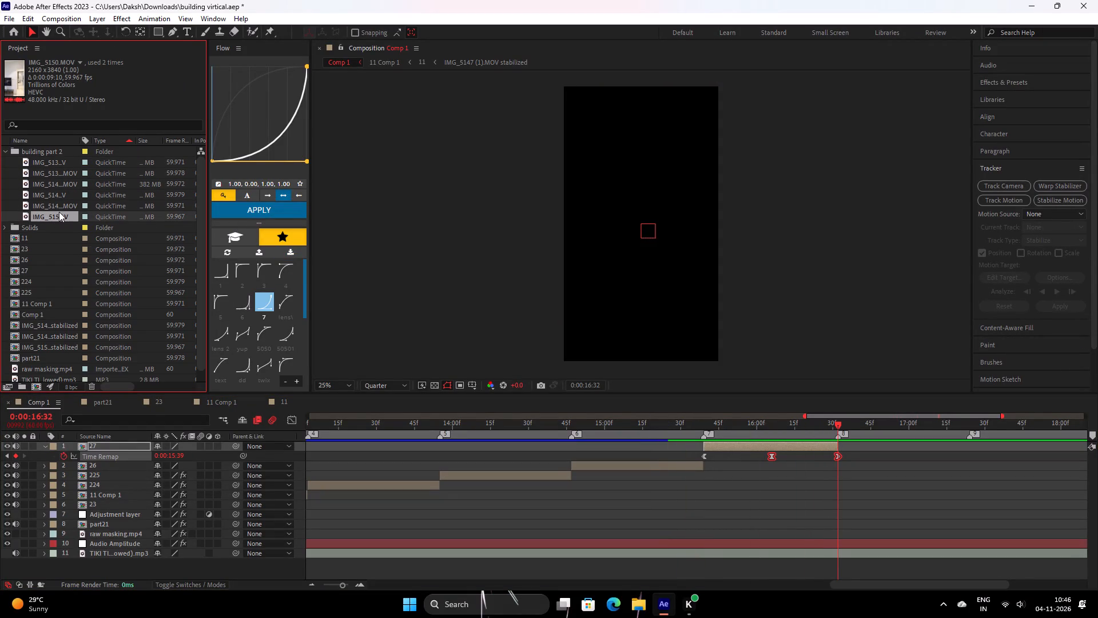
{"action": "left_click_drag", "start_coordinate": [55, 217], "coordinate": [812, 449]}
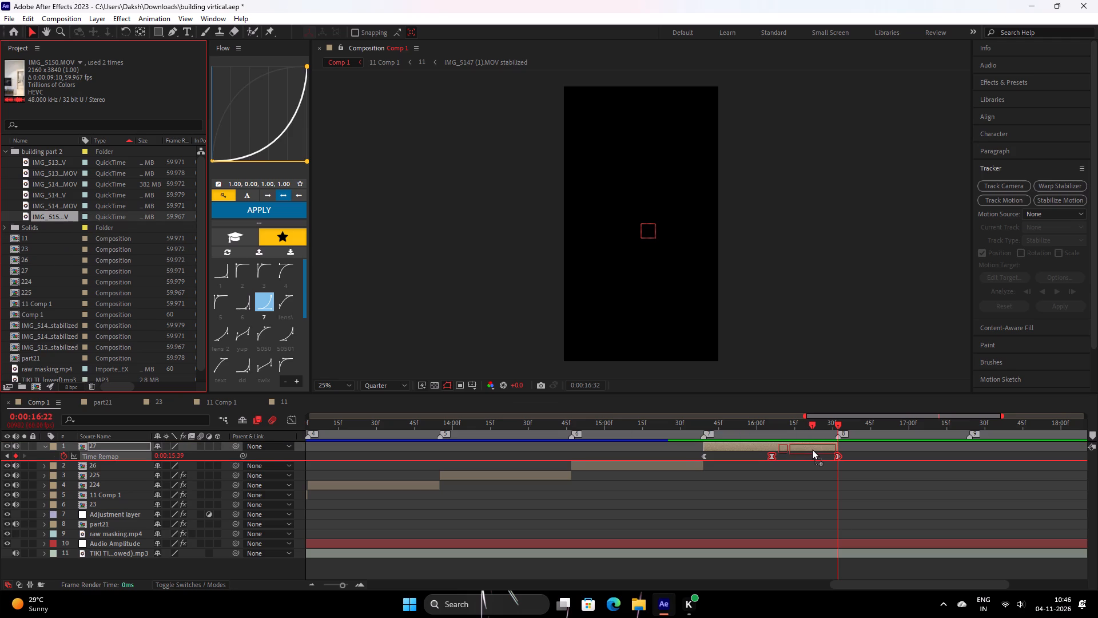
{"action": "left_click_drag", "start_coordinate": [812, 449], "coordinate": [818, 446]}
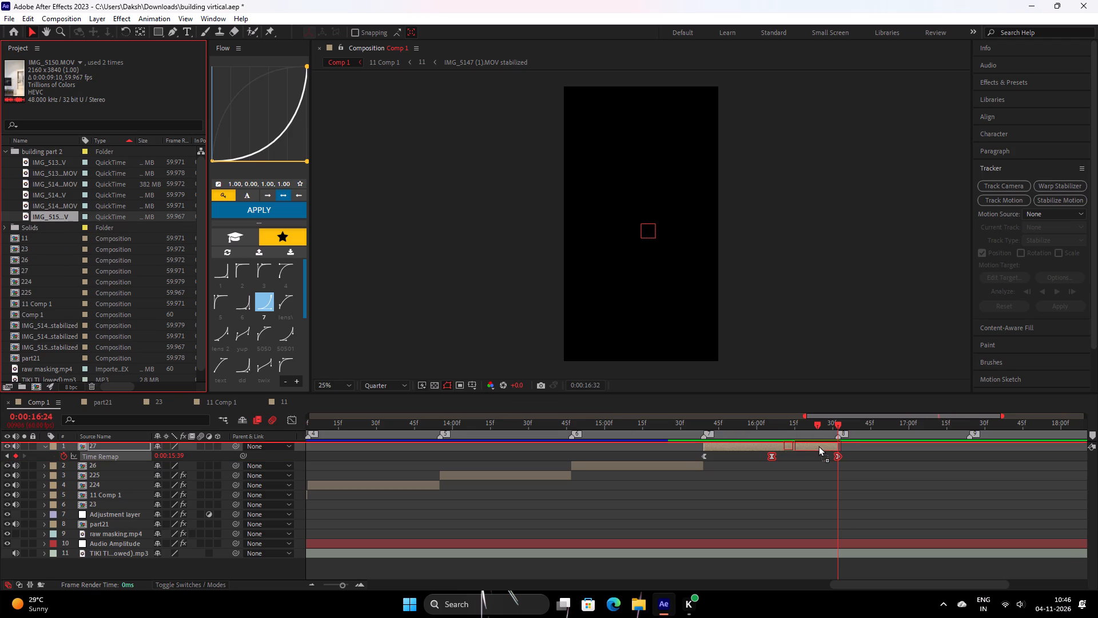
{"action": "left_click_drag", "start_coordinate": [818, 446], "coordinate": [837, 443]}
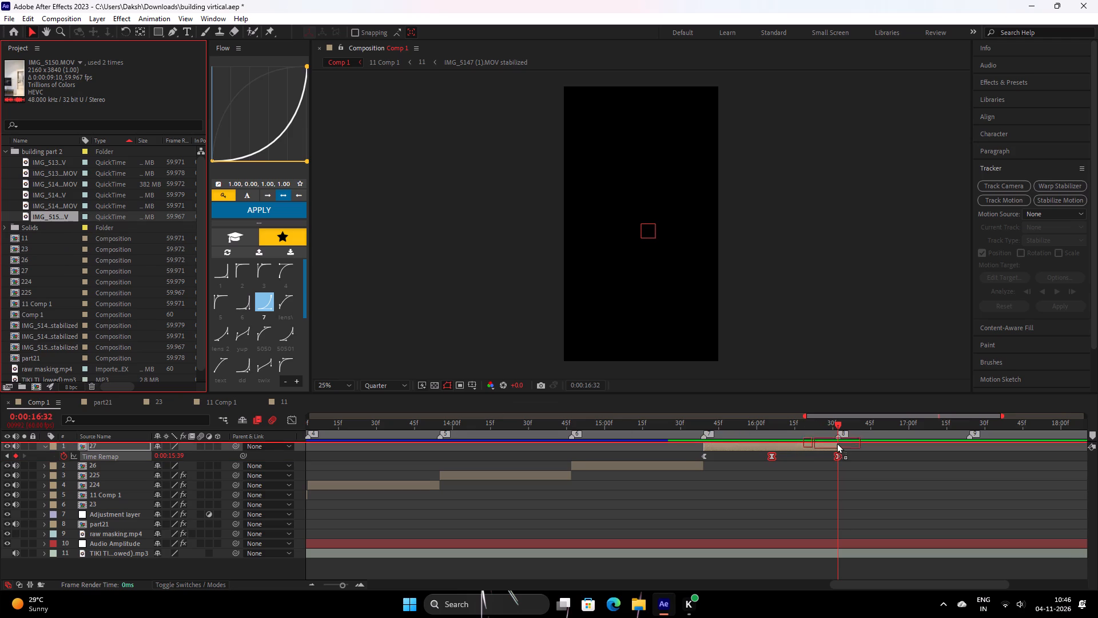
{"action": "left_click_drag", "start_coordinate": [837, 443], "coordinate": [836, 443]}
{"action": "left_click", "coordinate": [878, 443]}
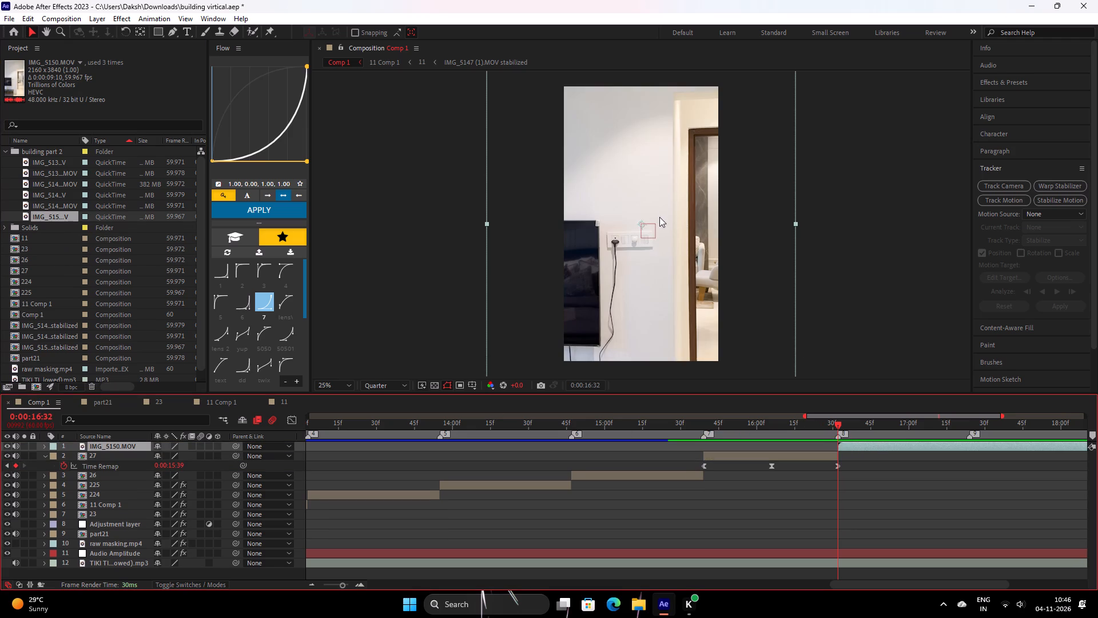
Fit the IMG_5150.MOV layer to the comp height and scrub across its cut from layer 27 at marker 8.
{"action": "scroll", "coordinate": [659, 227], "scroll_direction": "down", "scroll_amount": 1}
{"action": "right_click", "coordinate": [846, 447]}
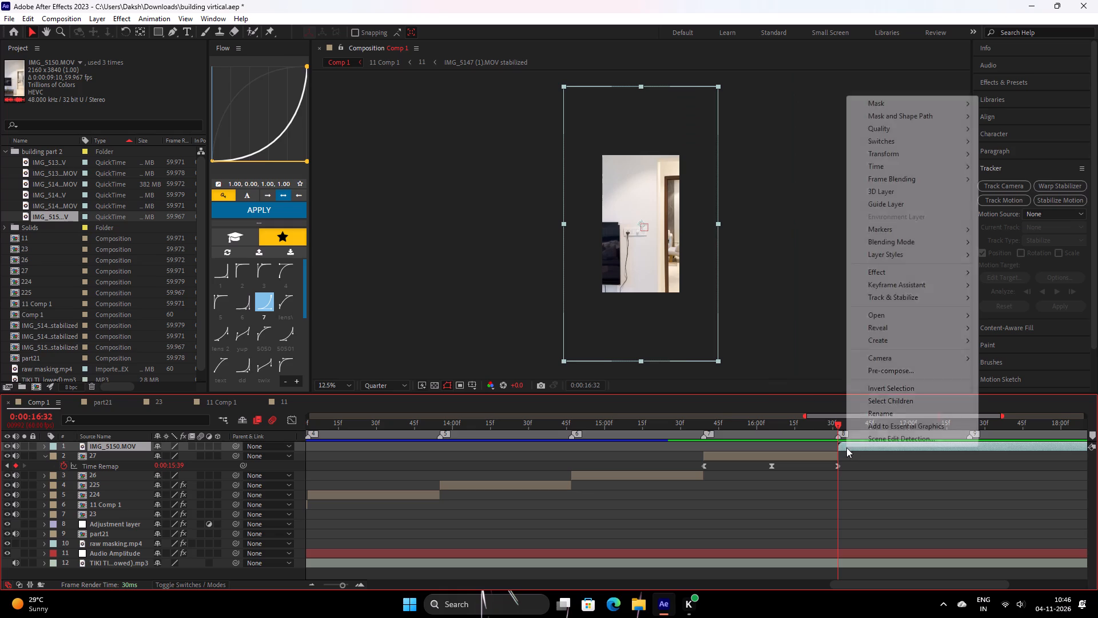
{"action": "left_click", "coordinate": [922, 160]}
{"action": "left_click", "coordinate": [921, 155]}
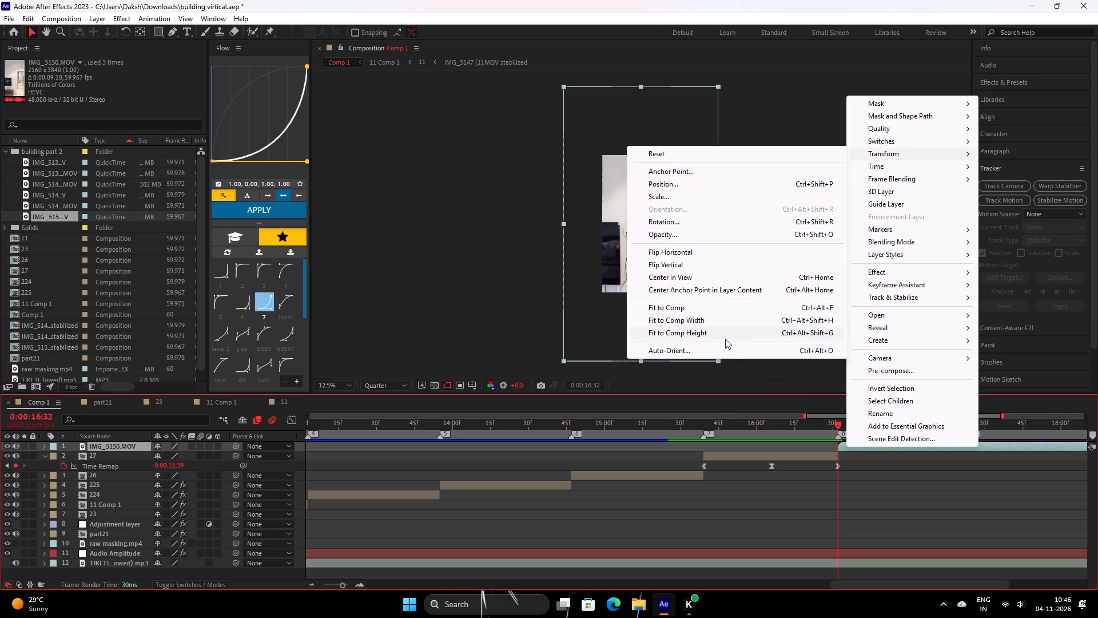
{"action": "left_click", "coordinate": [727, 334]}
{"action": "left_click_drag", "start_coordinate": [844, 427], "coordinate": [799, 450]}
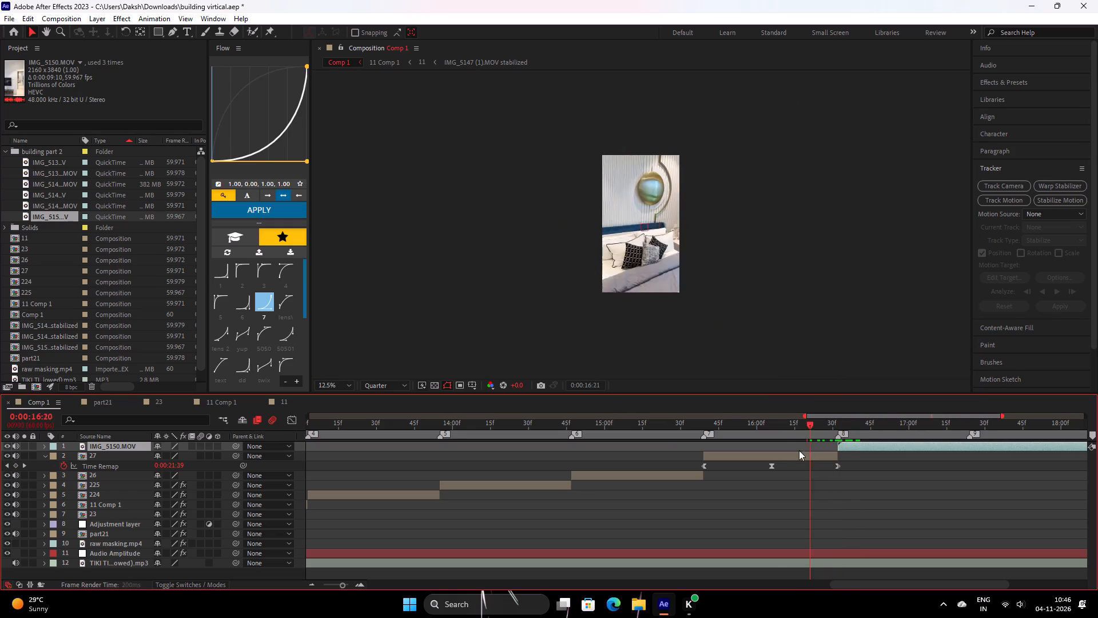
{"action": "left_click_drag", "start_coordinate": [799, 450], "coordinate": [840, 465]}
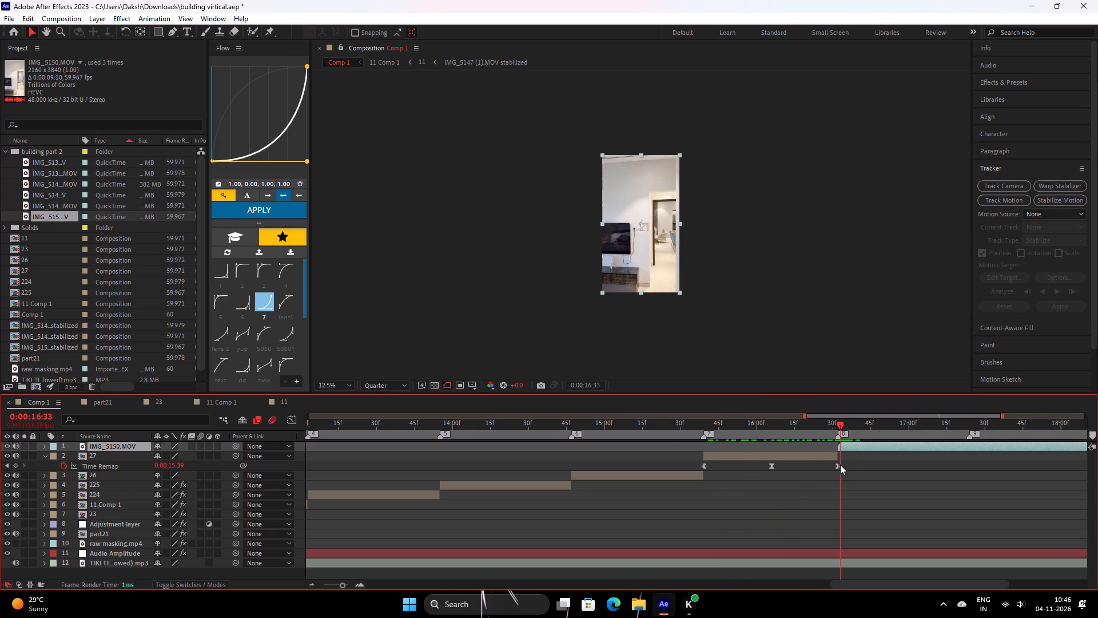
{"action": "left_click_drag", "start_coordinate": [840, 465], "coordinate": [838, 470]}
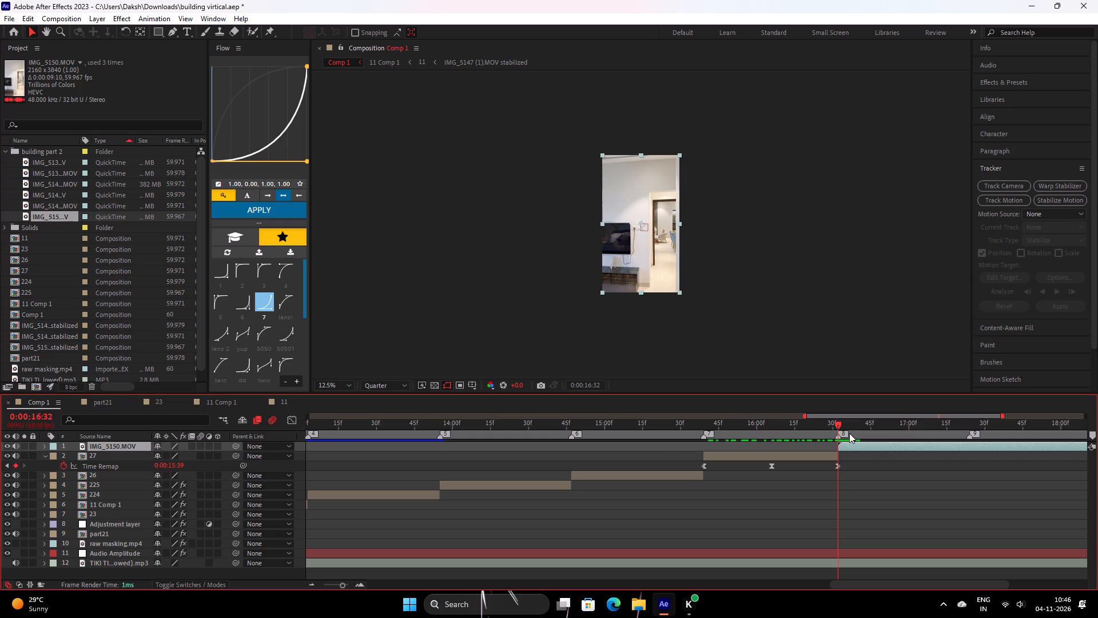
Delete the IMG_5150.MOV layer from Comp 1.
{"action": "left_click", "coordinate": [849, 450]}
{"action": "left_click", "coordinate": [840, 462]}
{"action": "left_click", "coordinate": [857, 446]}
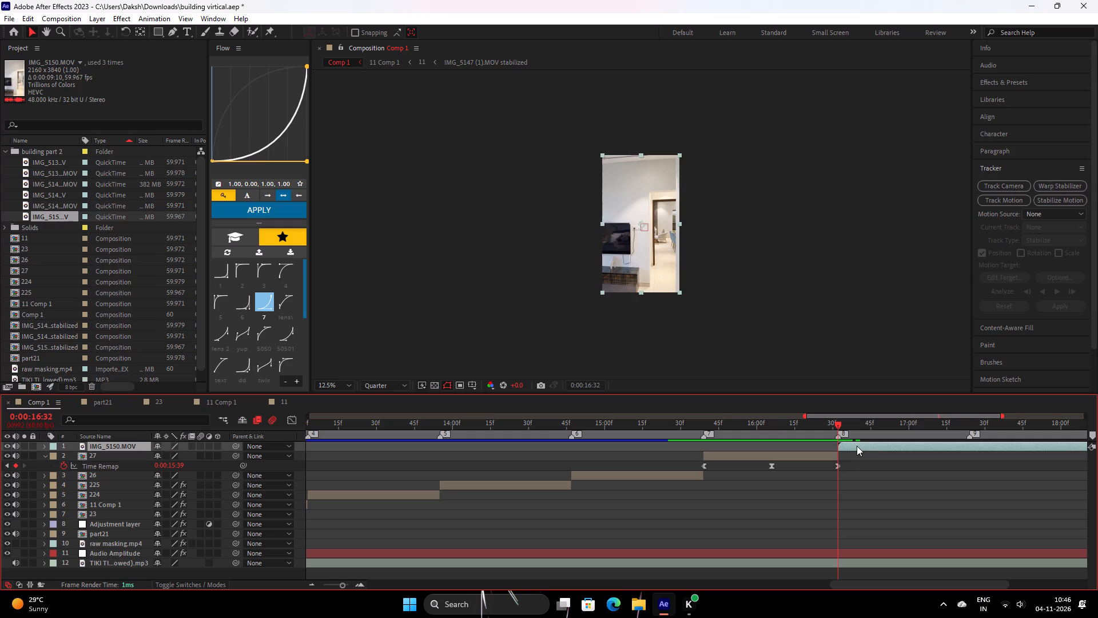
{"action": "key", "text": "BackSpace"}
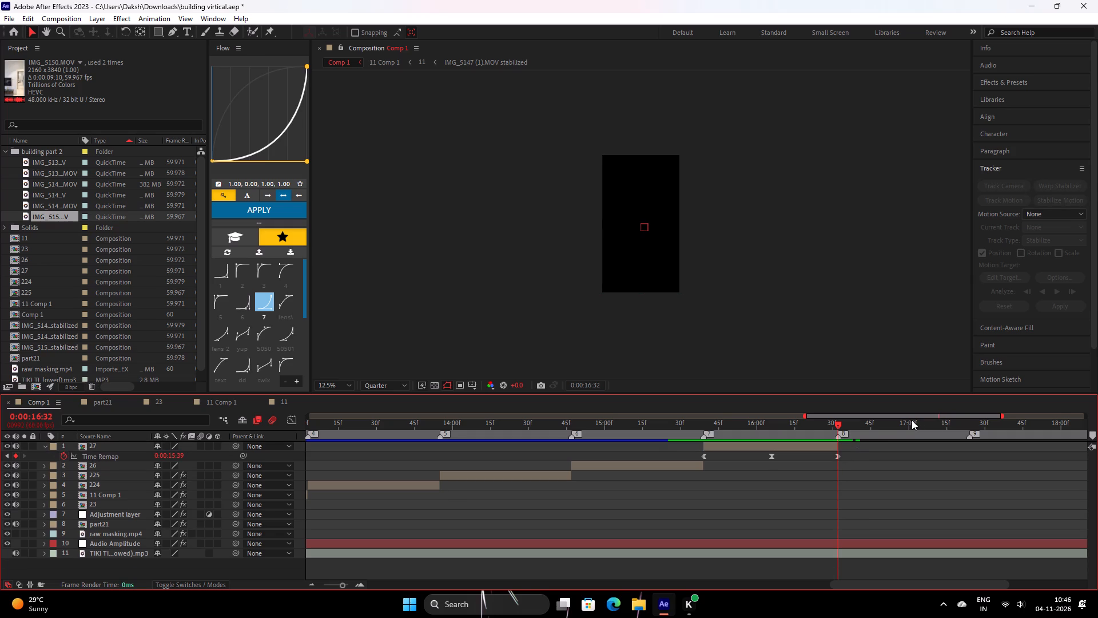
Scrub the section between markers 8 and 9, the cut from layer 26 to 27, and layer 27's eased time remap.
{"action": "left_click_drag", "start_coordinate": [852, 432], "coordinate": [960, 453]}
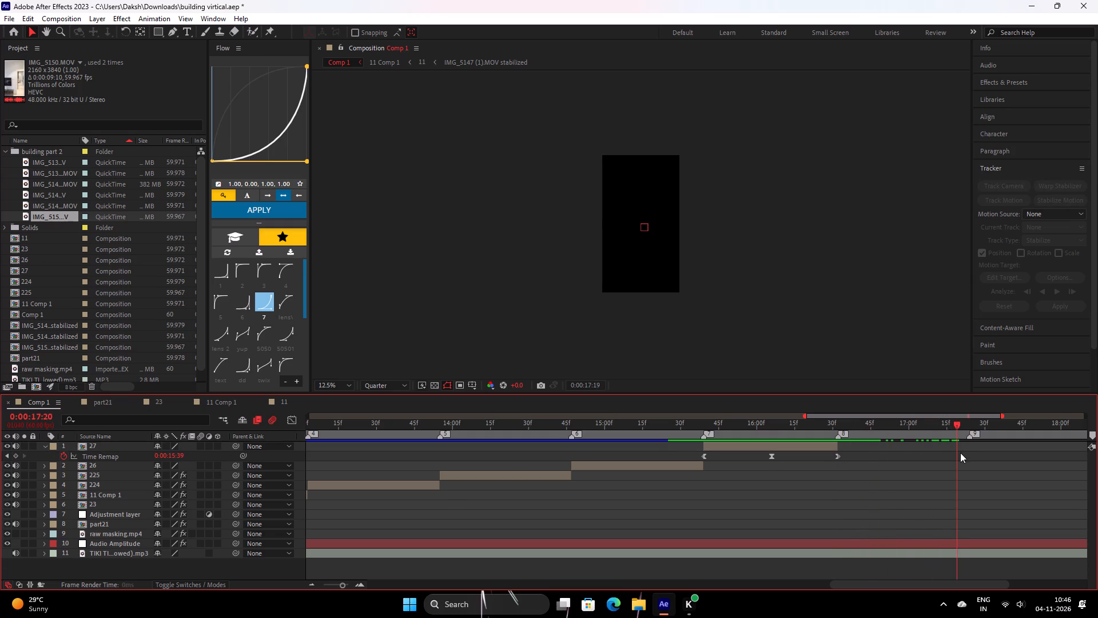
{"action": "left_click_drag", "start_coordinate": [960, 453], "coordinate": [898, 466]}
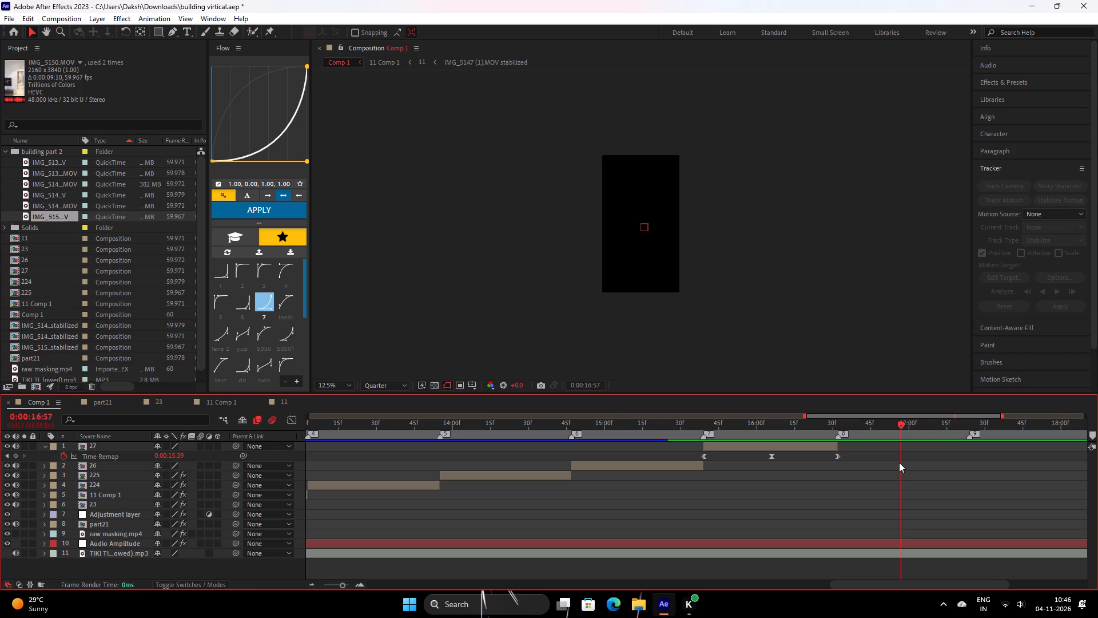
{"action": "left_click_drag", "start_coordinate": [785, 422], "coordinate": [666, 465]}
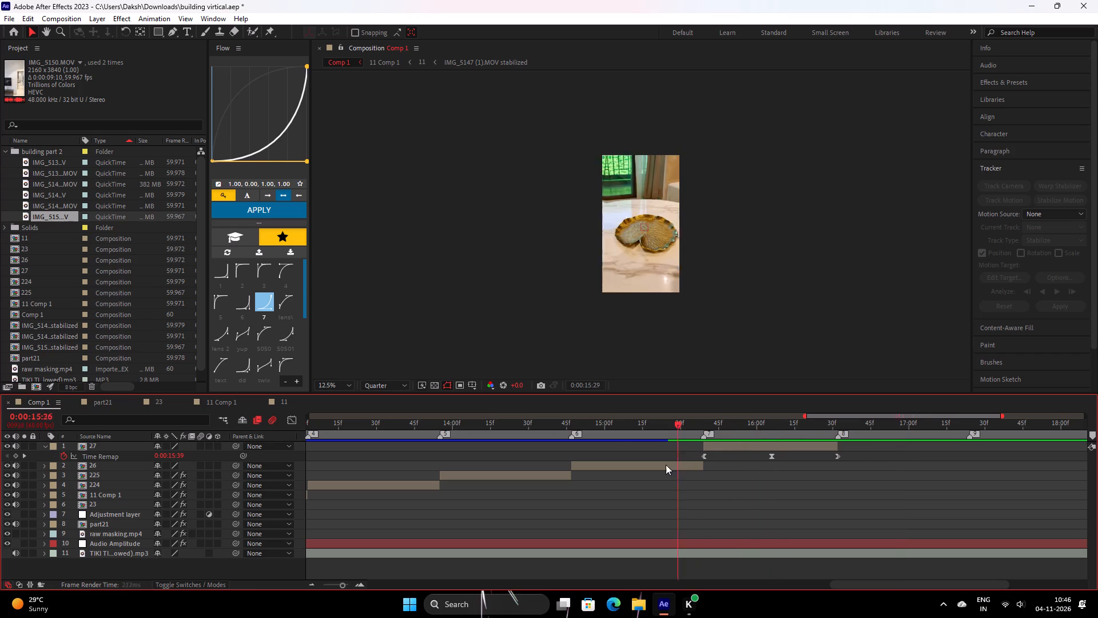
{"action": "left_click_drag", "start_coordinate": [666, 465], "coordinate": [615, 474]}
{"action": "scroll", "coordinate": [561, 220], "scroll_direction": "up", "scroll_amount": 1}
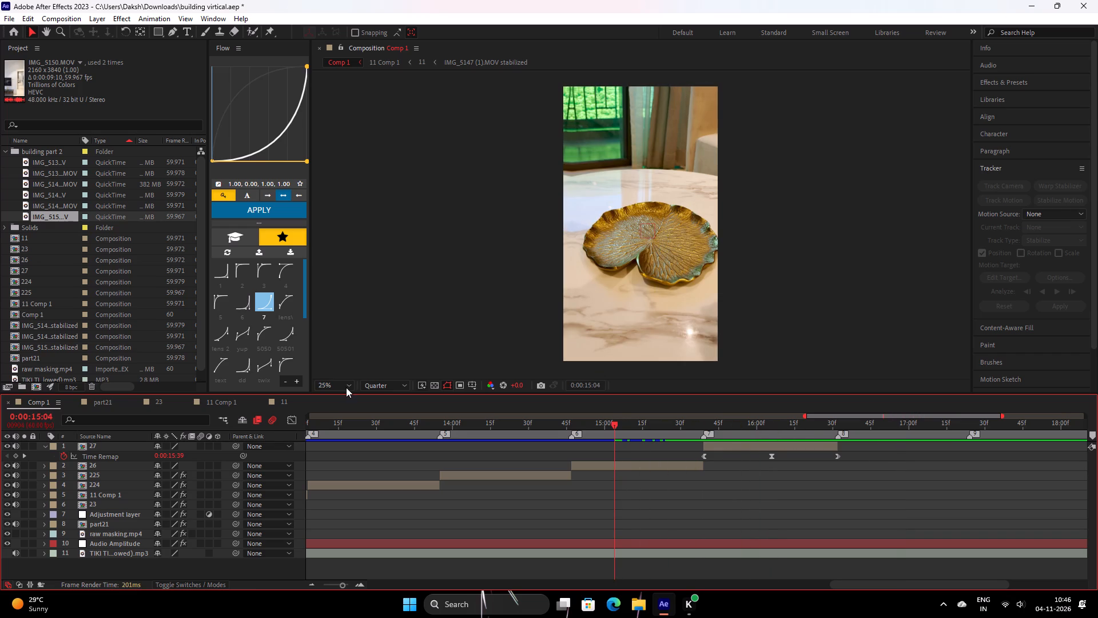
{"action": "left_click", "coordinate": [345, 387]}
{"action": "left_click", "coordinate": [334, 192]}
{"action": "left_click_drag", "start_coordinate": [612, 435], "coordinate": [670, 436]}
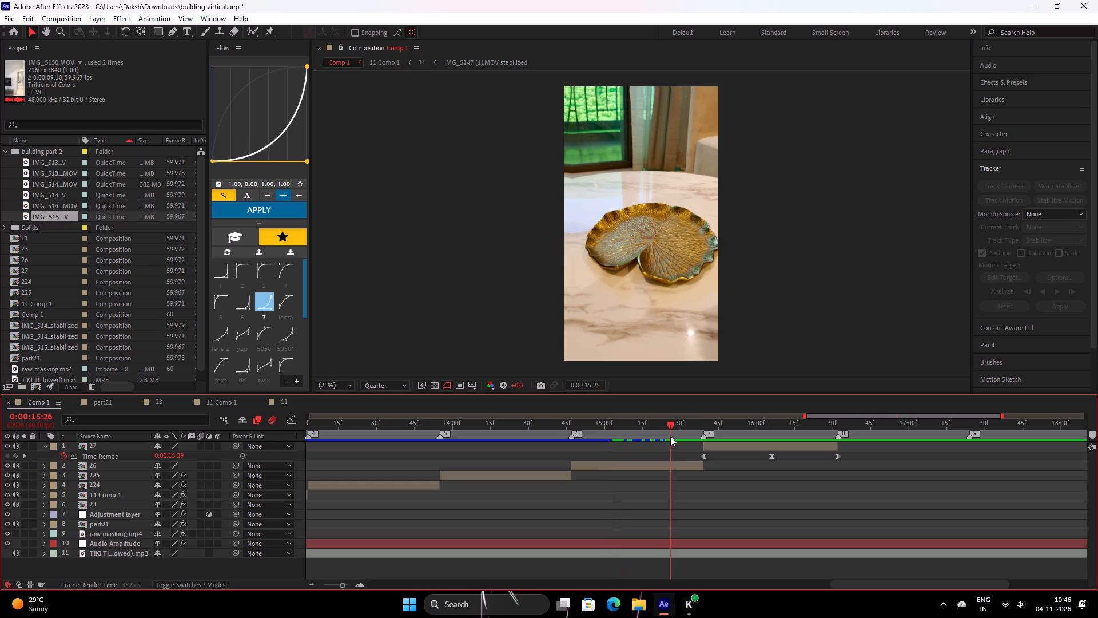
{"action": "left_click_drag", "start_coordinate": [670, 436], "coordinate": [703, 450]}
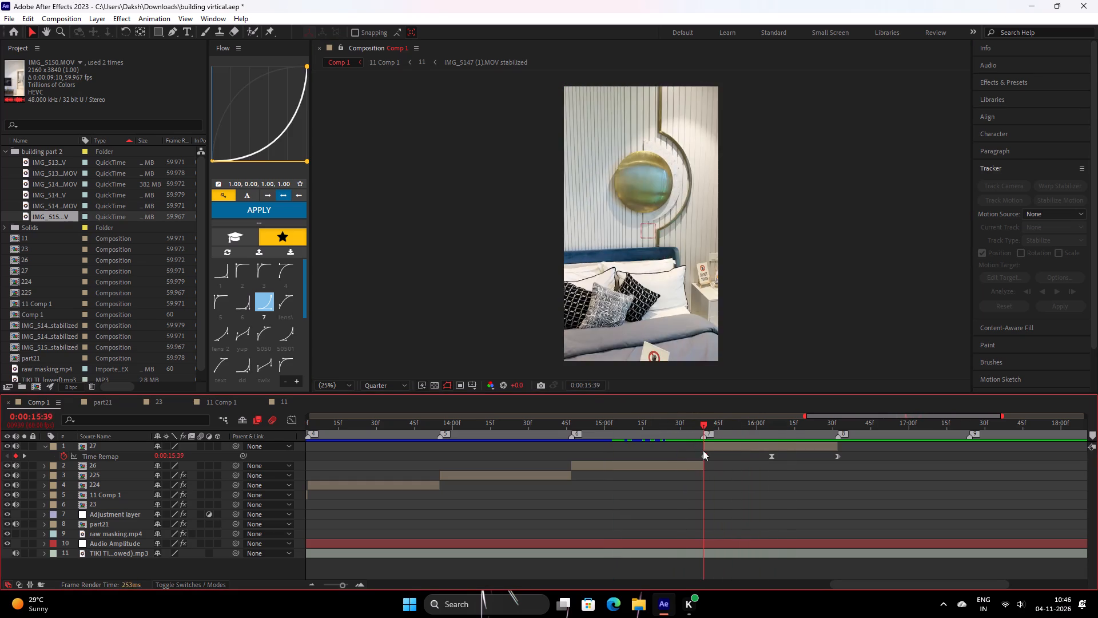
{"action": "left_click_drag", "start_coordinate": [703, 450], "coordinate": [692, 458]}
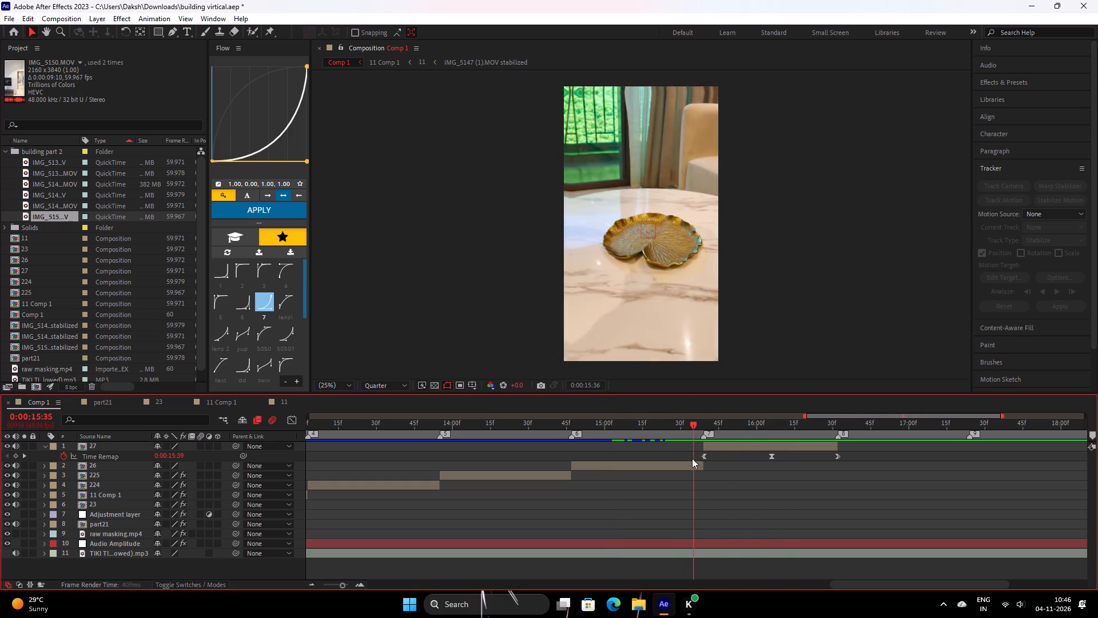
{"action": "left_click_drag", "start_coordinate": [692, 458], "coordinate": [746, 447]}
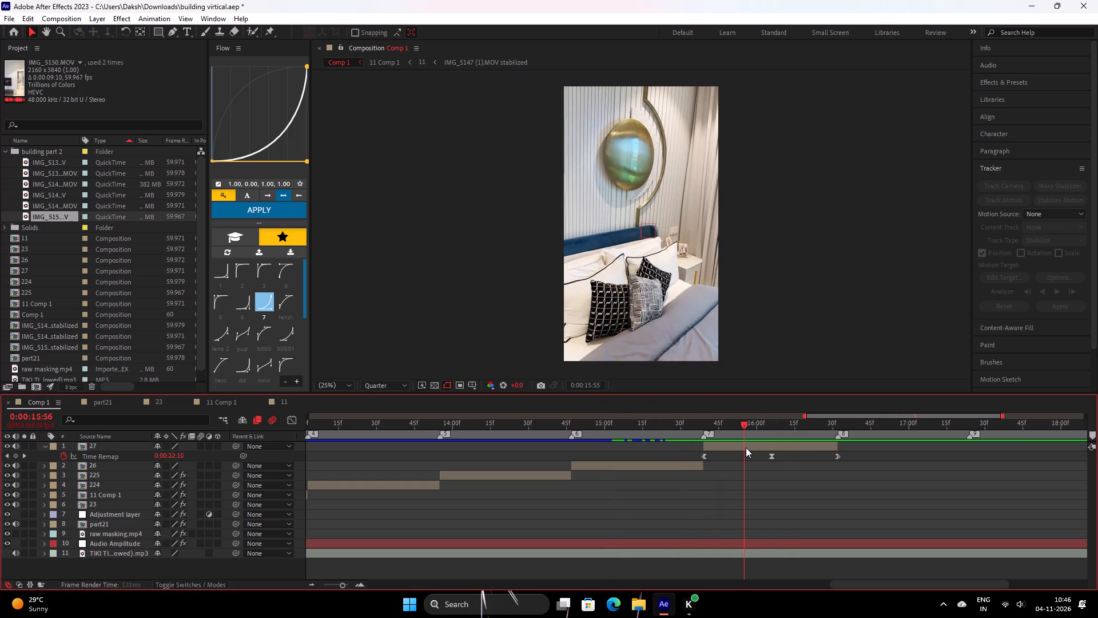
{"action": "left_click_drag", "start_coordinate": [746, 447], "coordinate": [837, 426]}
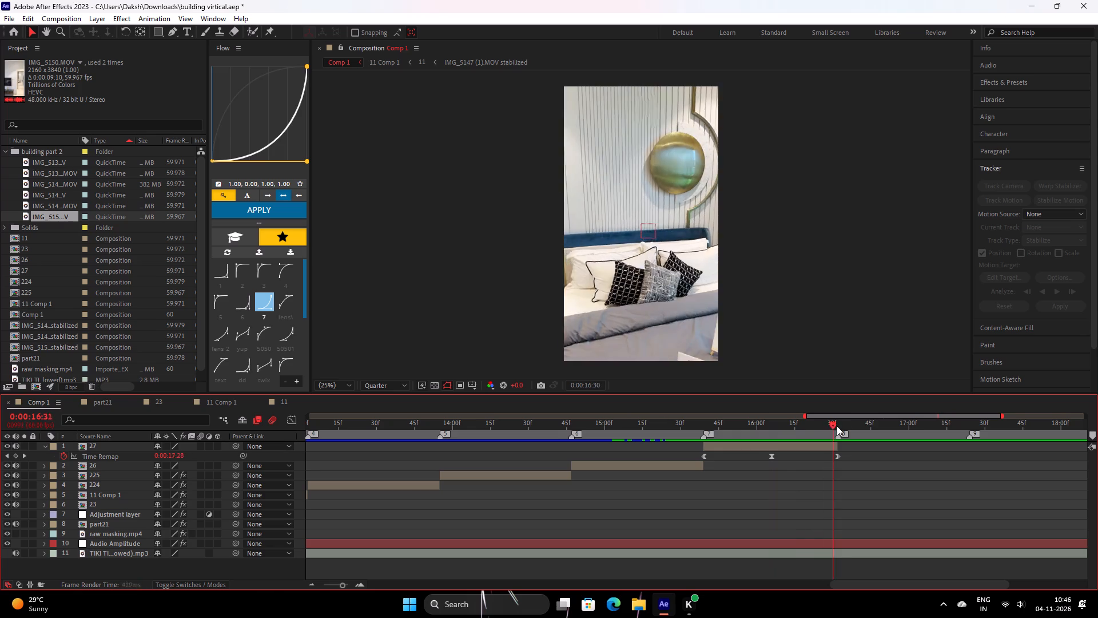
{"action": "left_click_drag", "start_coordinate": [837, 426], "coordinate": [802, 469]}
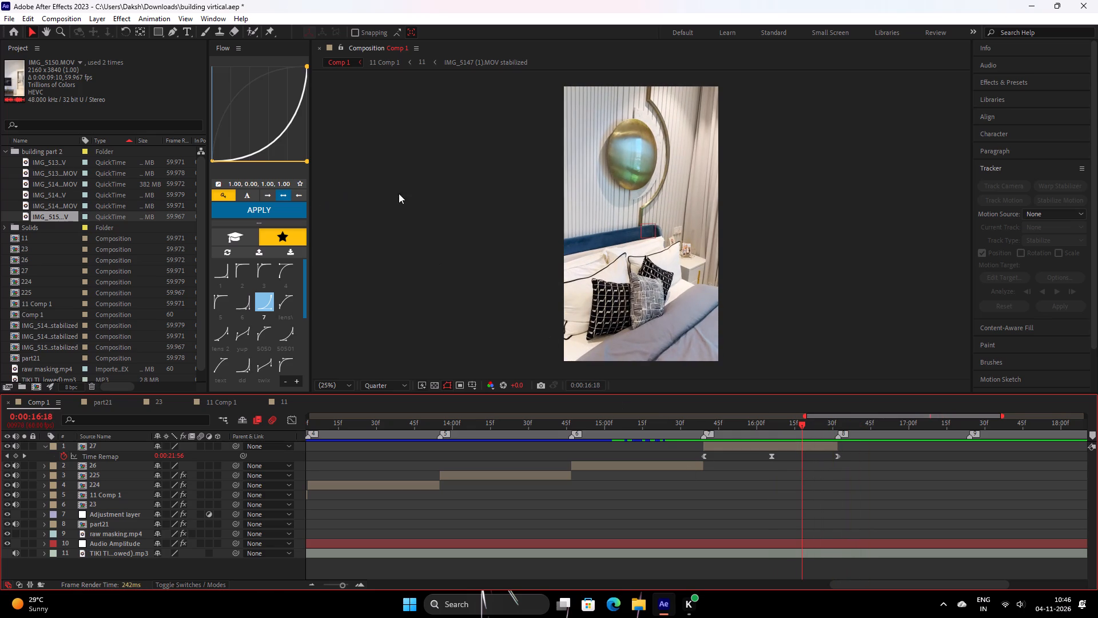
Play back Comp 1's clip sequence from just before marker 1 (0:00:10:23), and again from just after marker 2 (0:00:11:22).
{"action": "scroll", "coordinate": [579, 221], "scroll_direction": "down", "scroll_amount": 1}
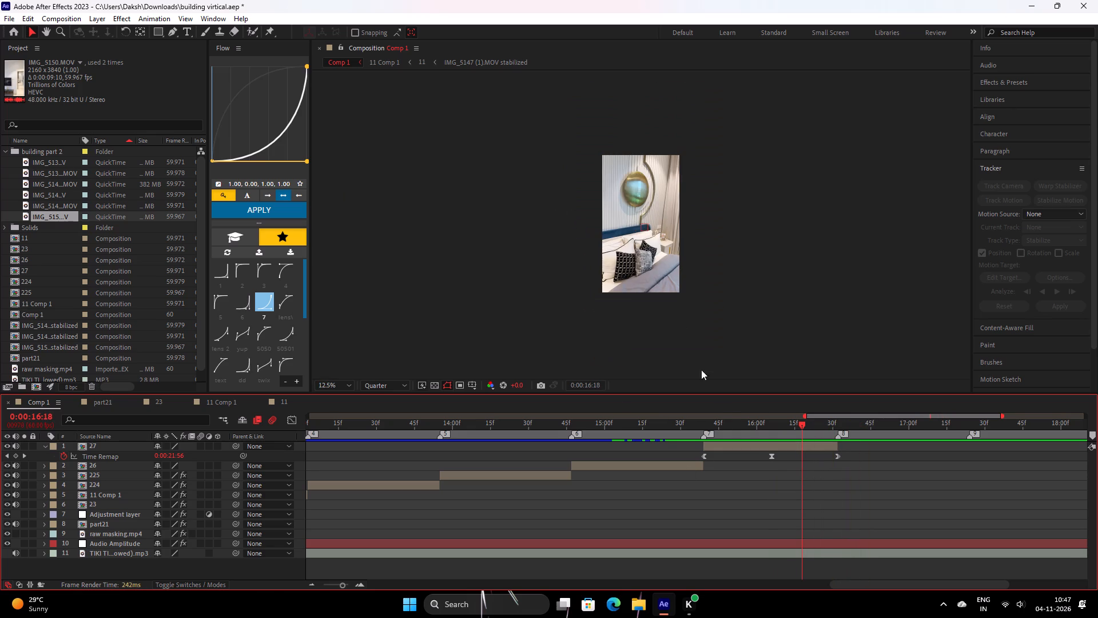
{"action": "left_click_drag", "start_coordinate": [790, 429], "coordinate": [432, 442]}
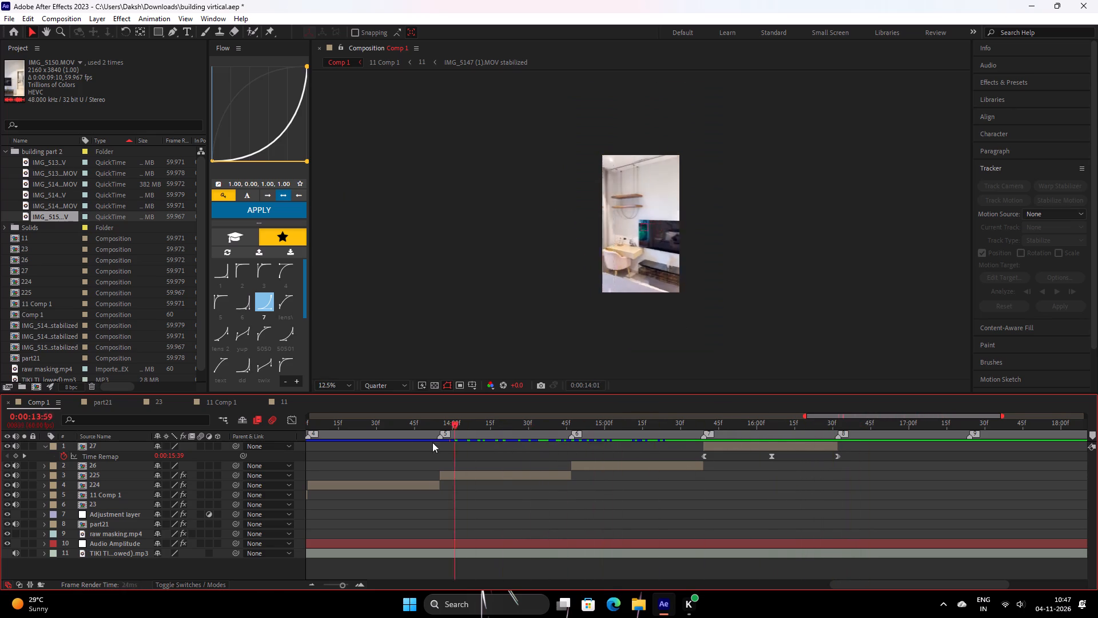
{"action": "left_click_drag", "start_coordinate": [432, 442], "coordinate": [277, 453]}
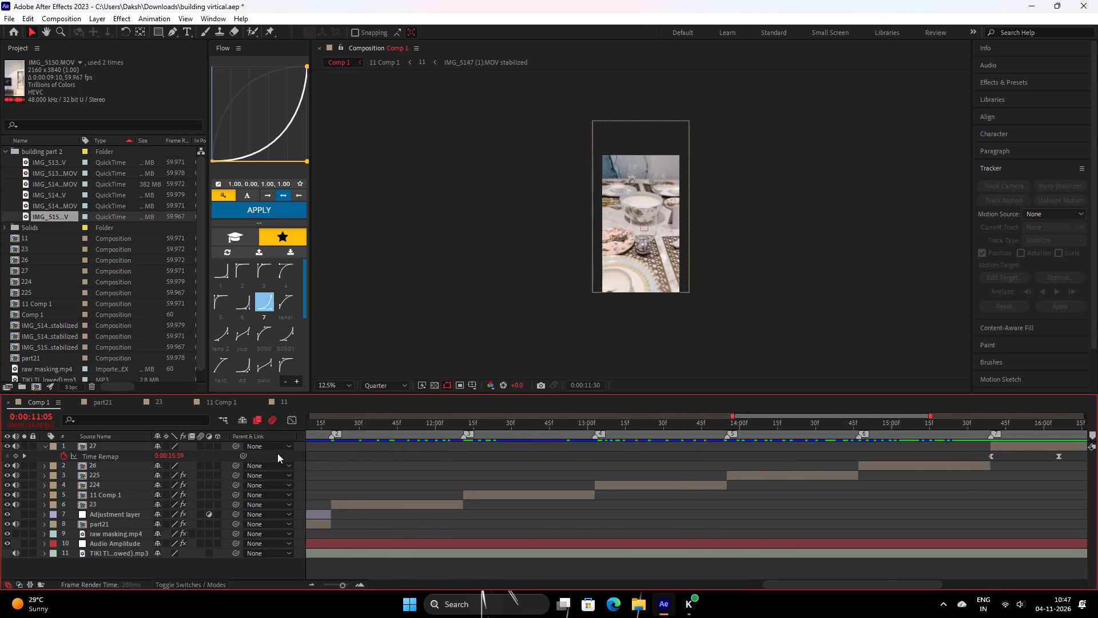
{"action": "left_click_drag", "start_coordinate": [277, 453], "coordinate": [432, 464]}
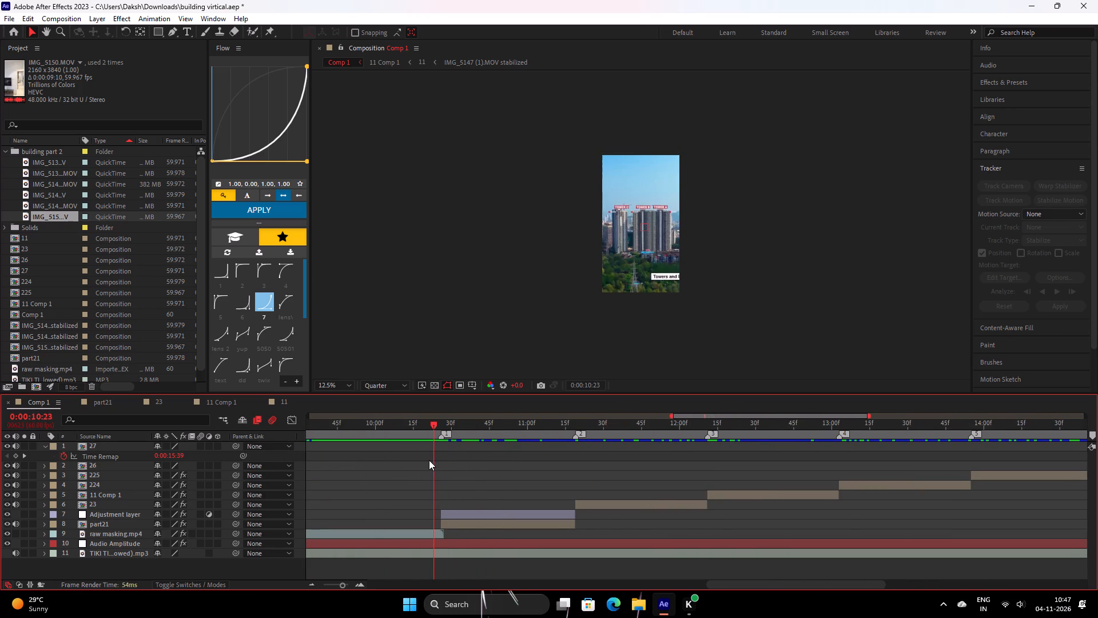
{"action": "key", "text": "space"}
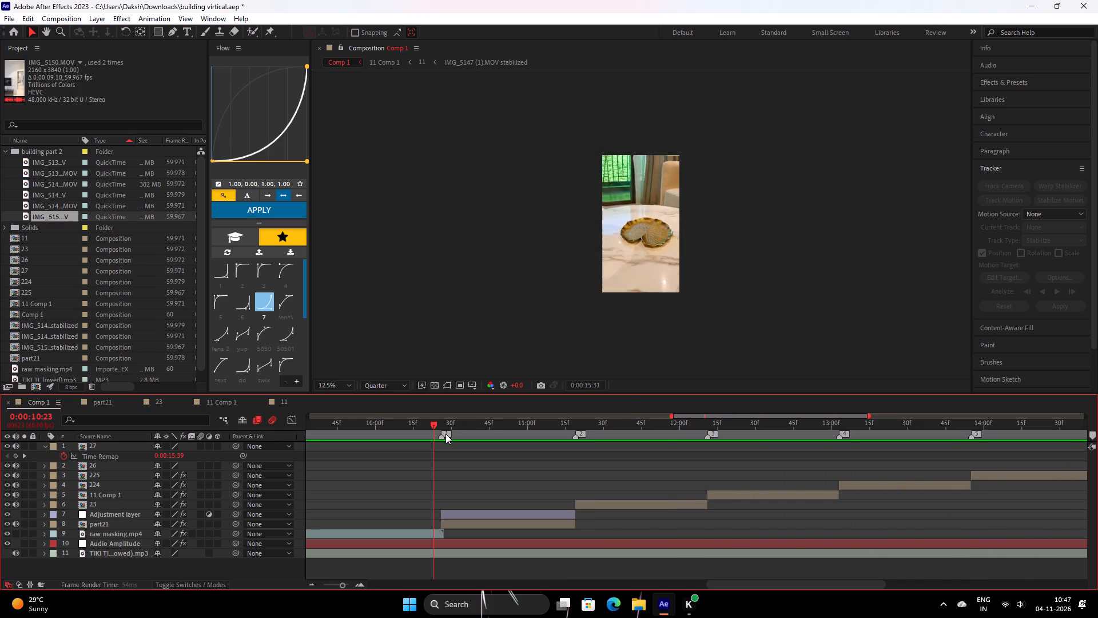
{"action": "key", "text": "space"}
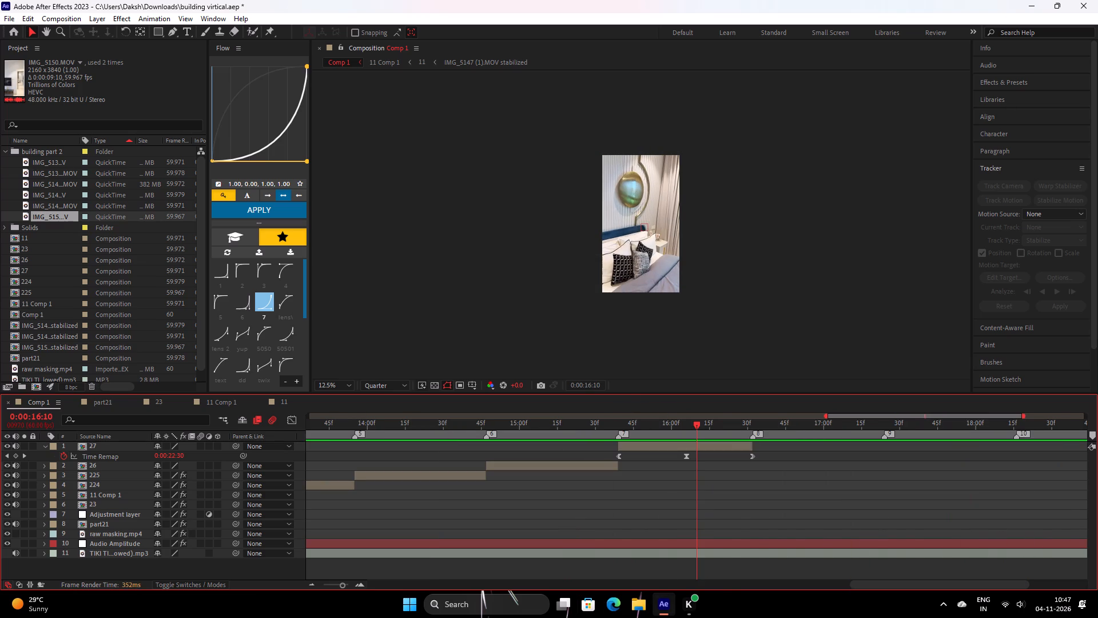
{"action": "left_click_drag", "start_coordinate": [692, 434], "coordinate": [556, 478]}
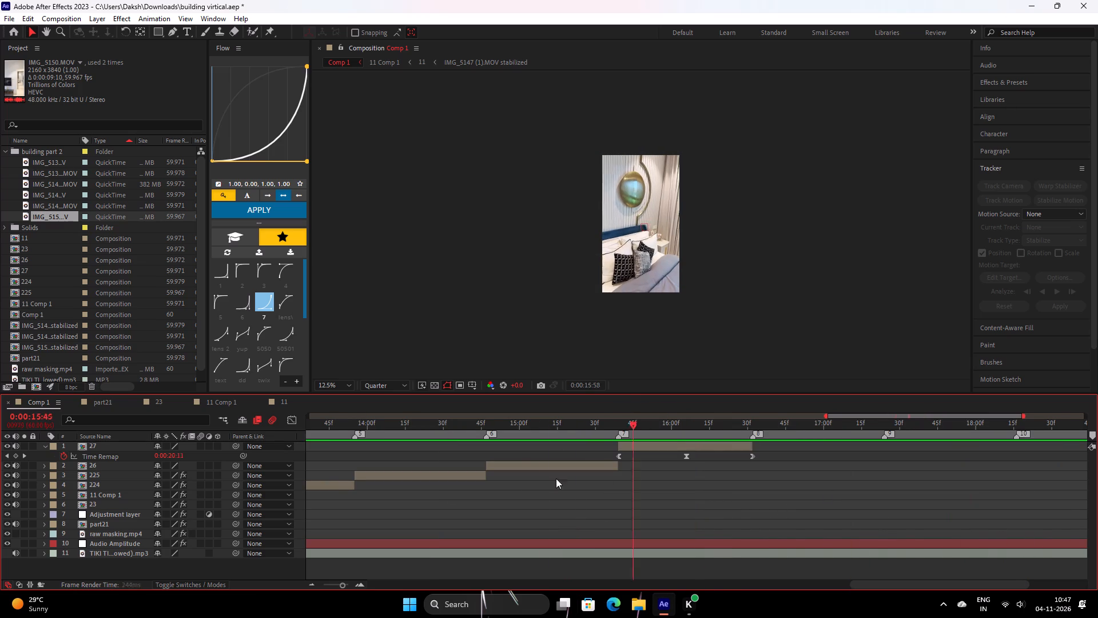
{"action": "left_click_drag", "start_coordinate": [556, 478], "coordinate": [337, 518]}
{"action": "key", "text": "space"}
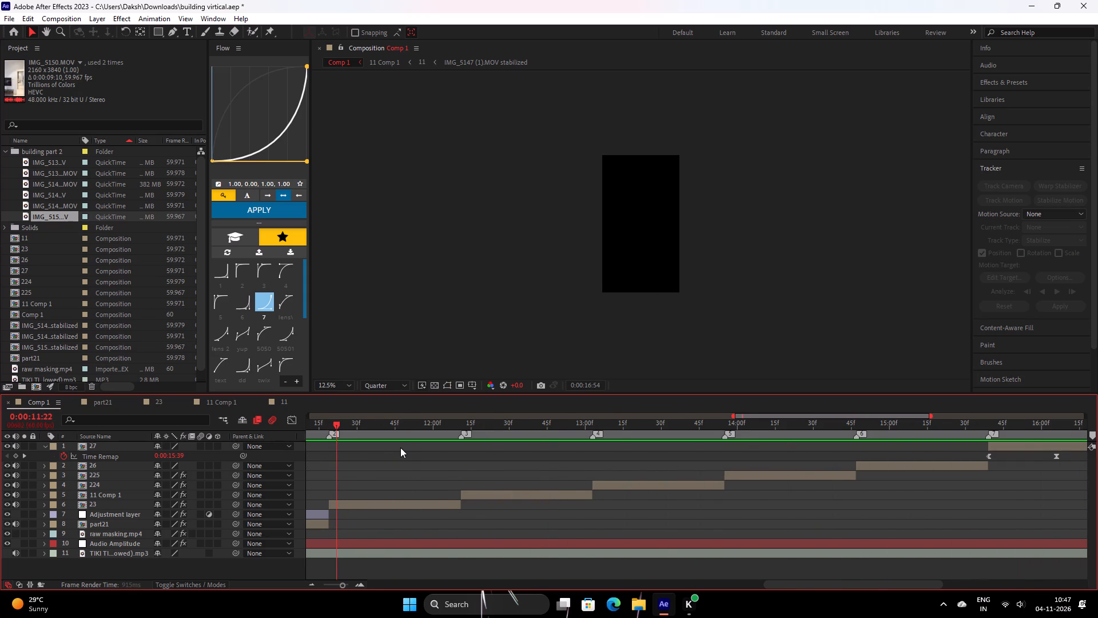
{"action": "key", "text": "space"}
Play back layer 27's time-remapped section from just before marker 7 (0:00:15:36) to past marker 8.
{"action": "left_click_drag", "start_coordinate": [548, 434], "coordinate": [475, 469]}
{"action": "key", "text": "space"}
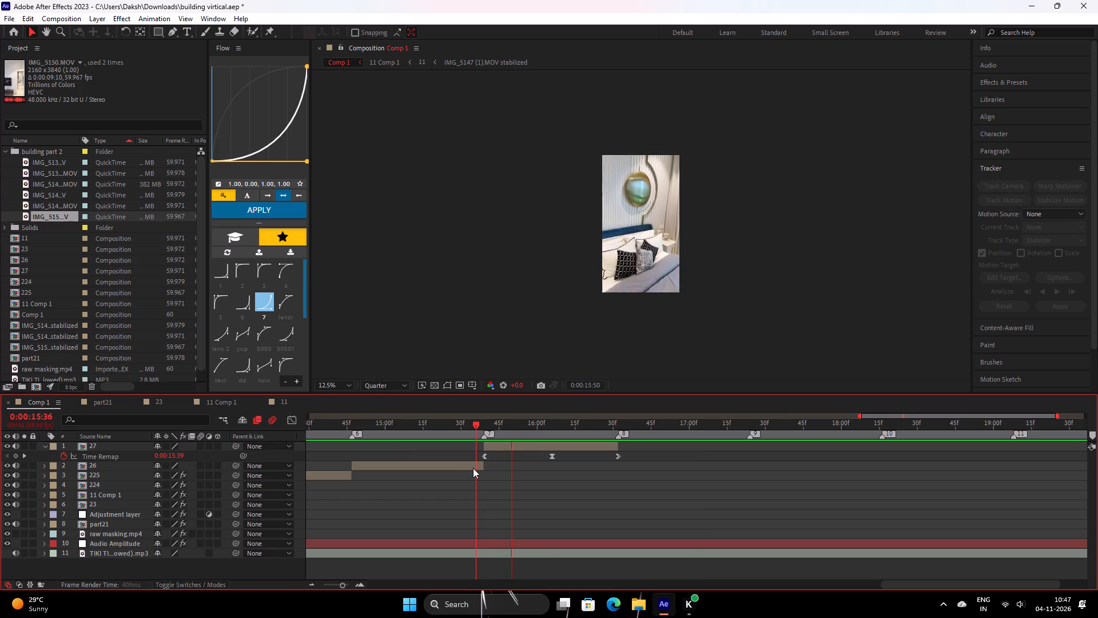
{"action": "key", "text": "space"}
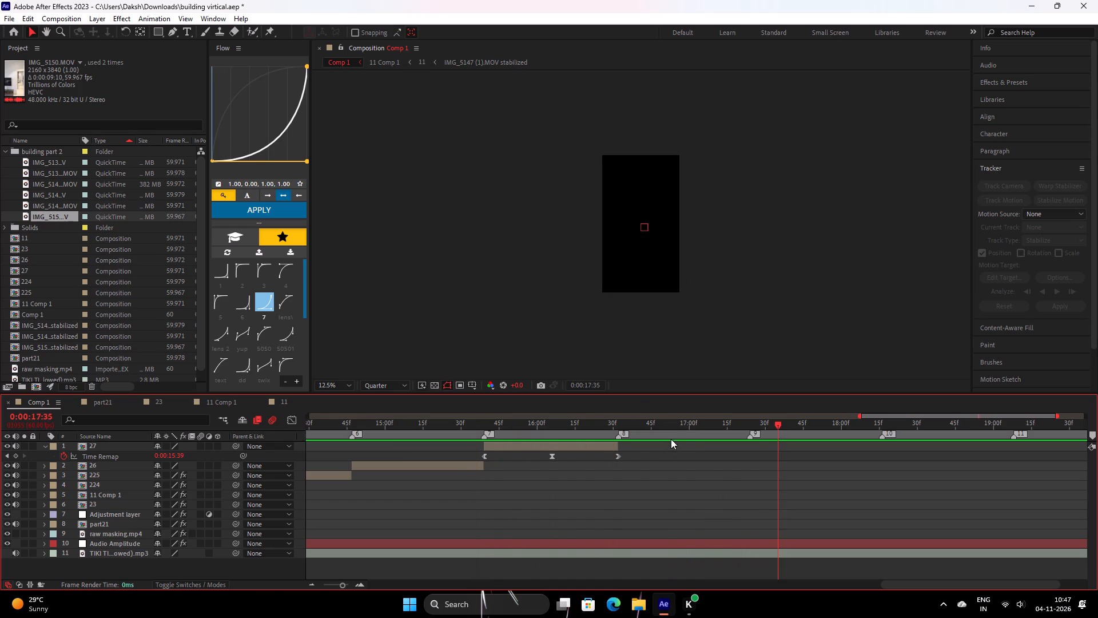
Play back Comp 1's clip sequence from just after marker 1 (0:00:10:33) to past the end of layer 27.
{"action": "left_click_drag", "start_coordinate": [671, 433], "coordinate": [495, 504]}
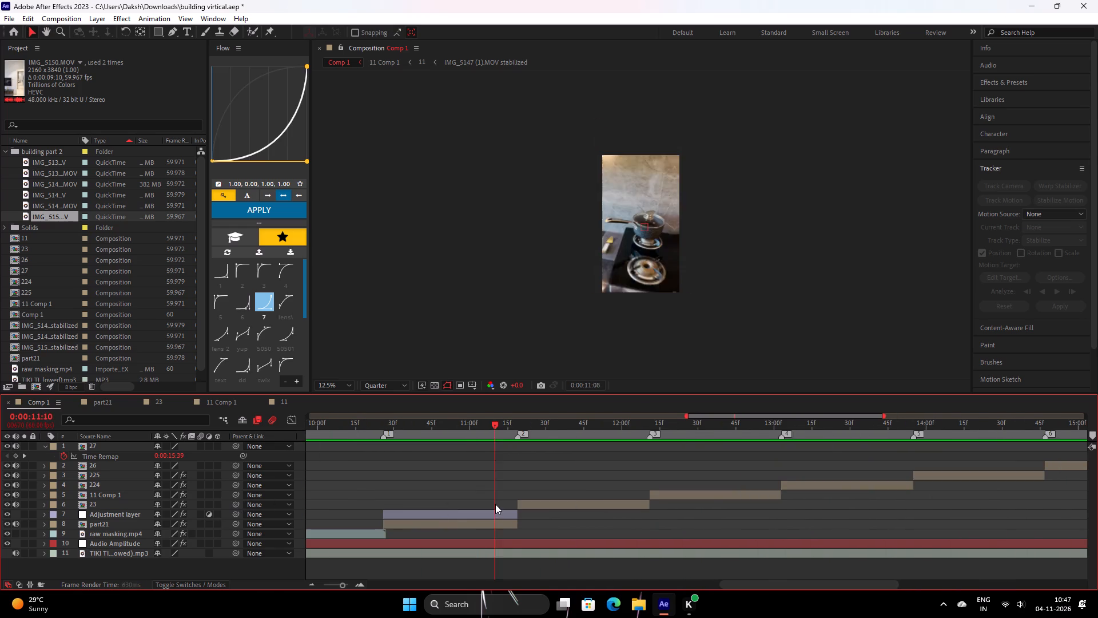
{"action": "left_click_drag", "start_coordinate": [495, 504], "coordinate": [400, 510]}
{"action": "key", "text": "space"}
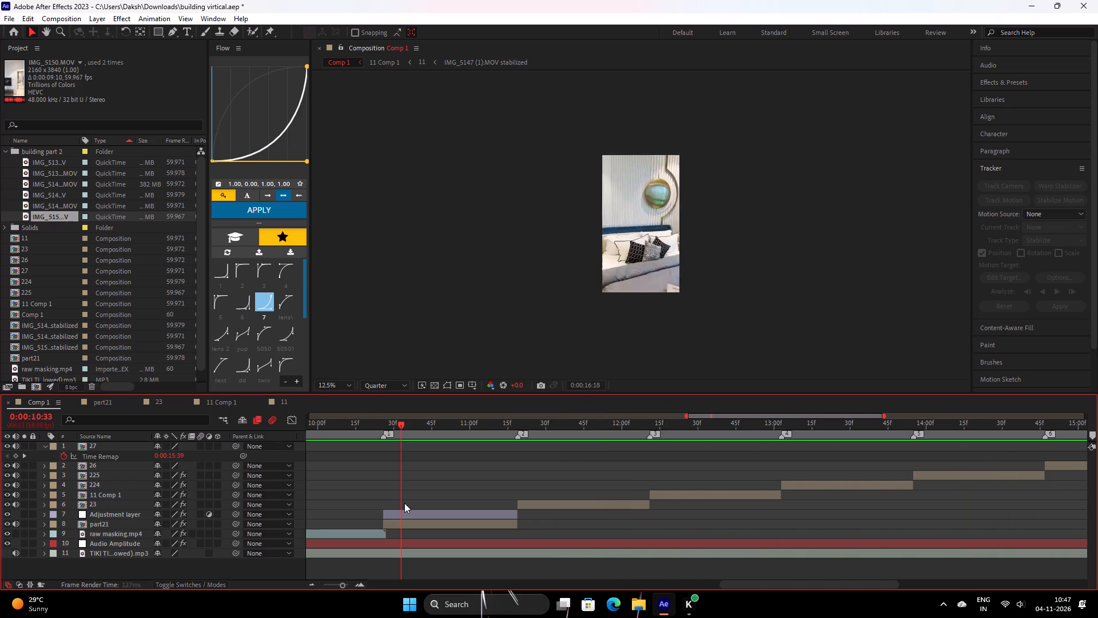
{"action": "key", "text": "space"}
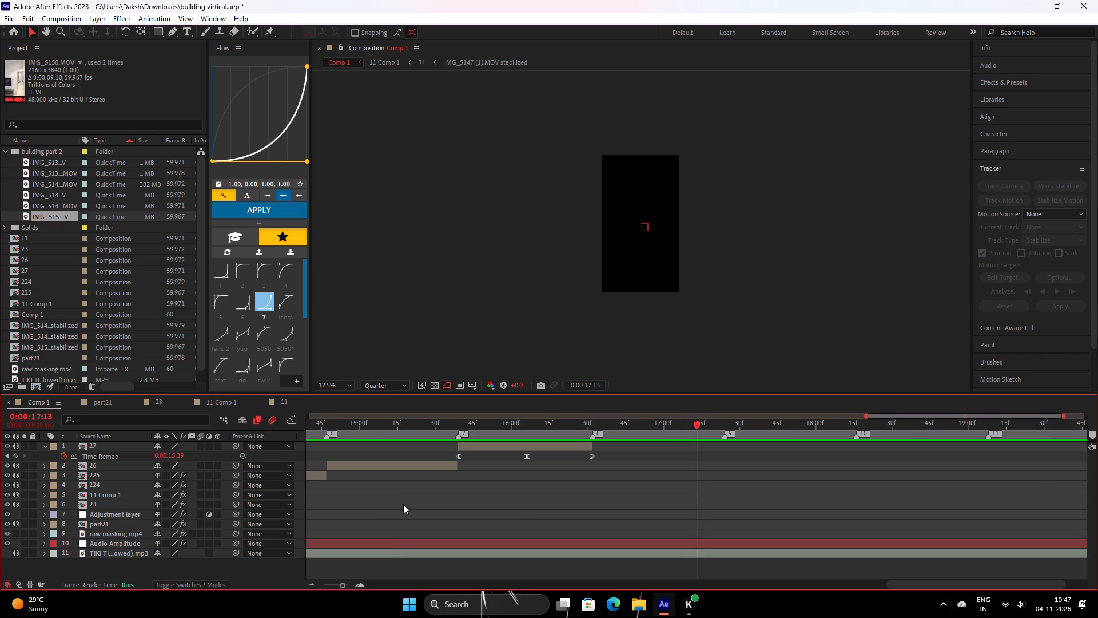
Scrub layer 27 from the cut at marker 7 to its end, and park the playhead at marker 8 (0:00:16:32).
{"action": "left_click_drag", "start_coordinate": [631, 430], "coordinate": [507, 470]}
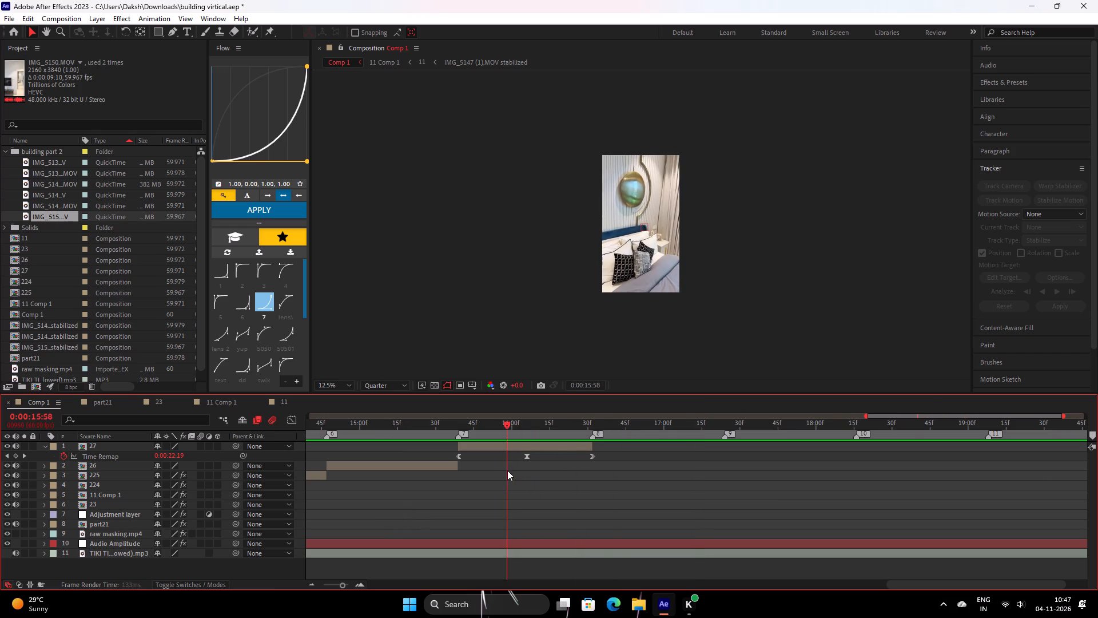
{"action": "left_click_drag", "start_coordinate": [507, 470], "coordinate": [456, 465]}
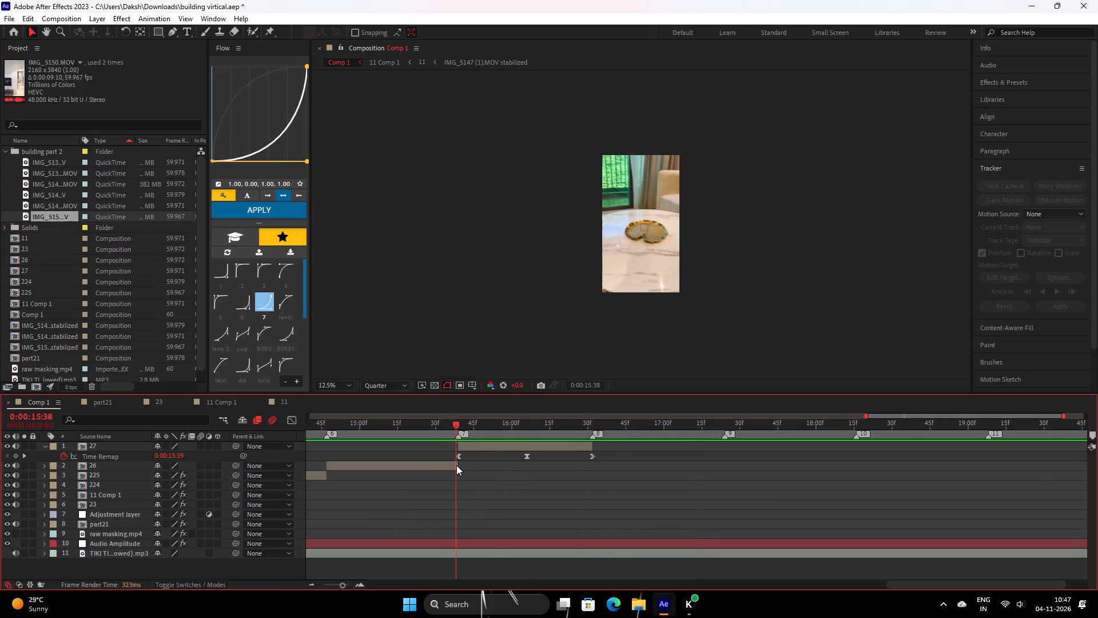
{"action": "left_click_drag", "start_coordinate": [456, 465], "coordinate": [594, 477]}
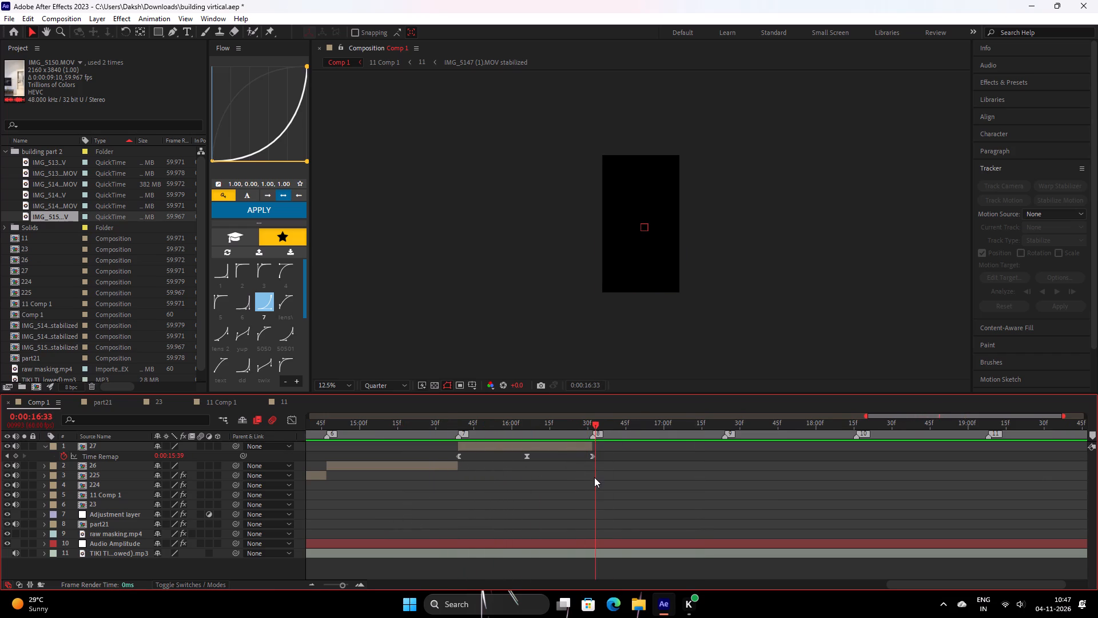
{"action": "left_click_drag", "start_coordinate": [594, 477], "coordinate": [594, 479]}
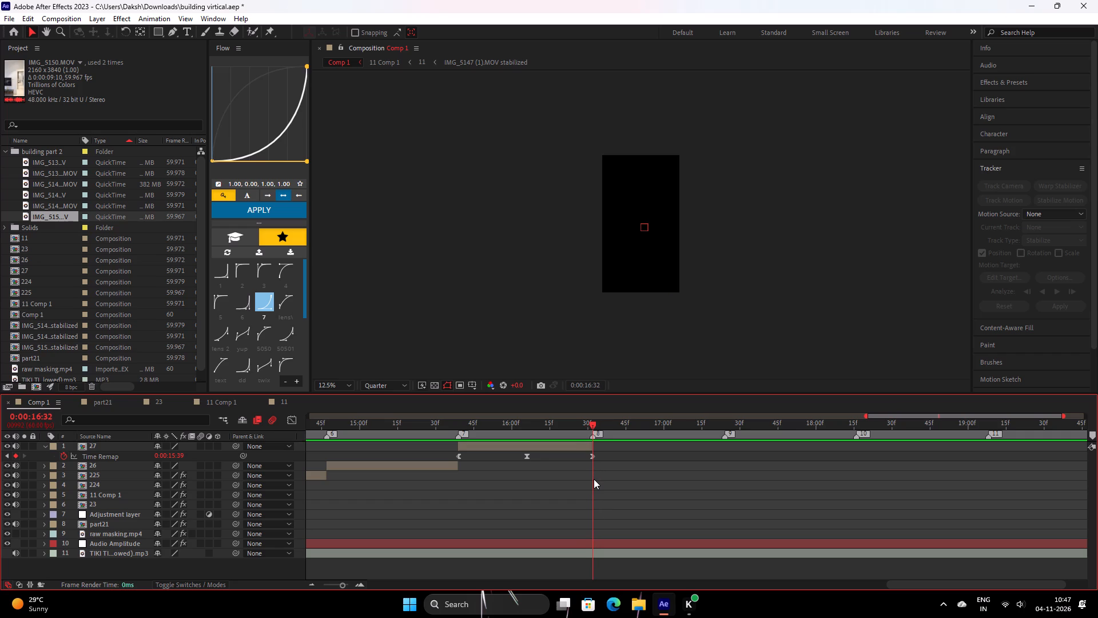
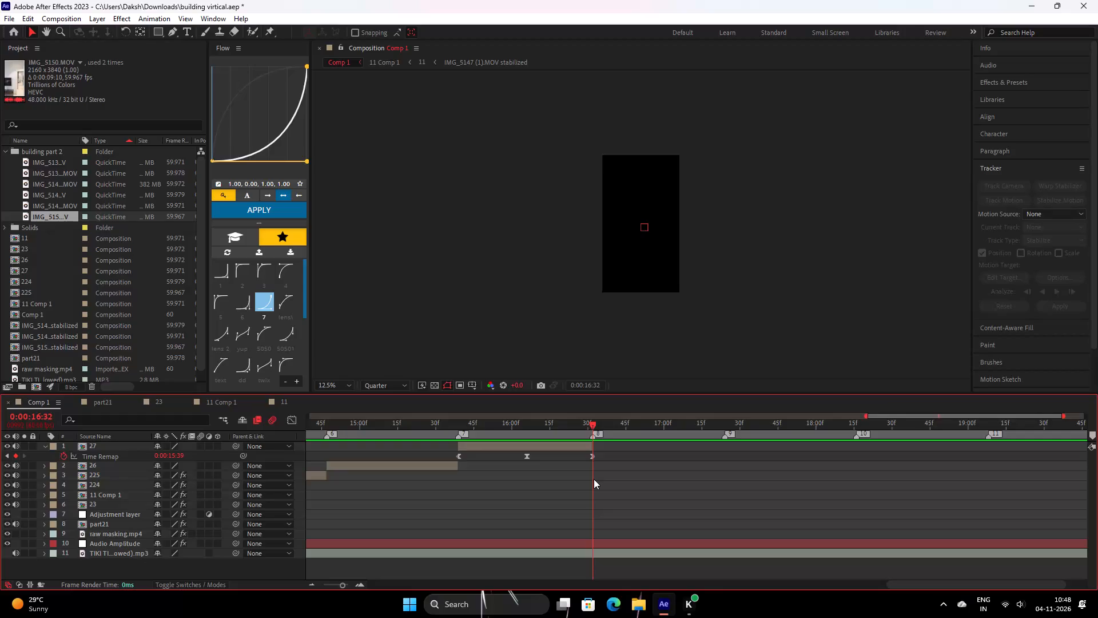
Play back Comp 1's clip sequence with the preview enlarged to 25%, from before marker 1 (0:00:10:15) to just past marker 6.
{"action": "scroll", "coordinate": [628, 299], "scroll_direction": "up", "scroll_amount": 1}
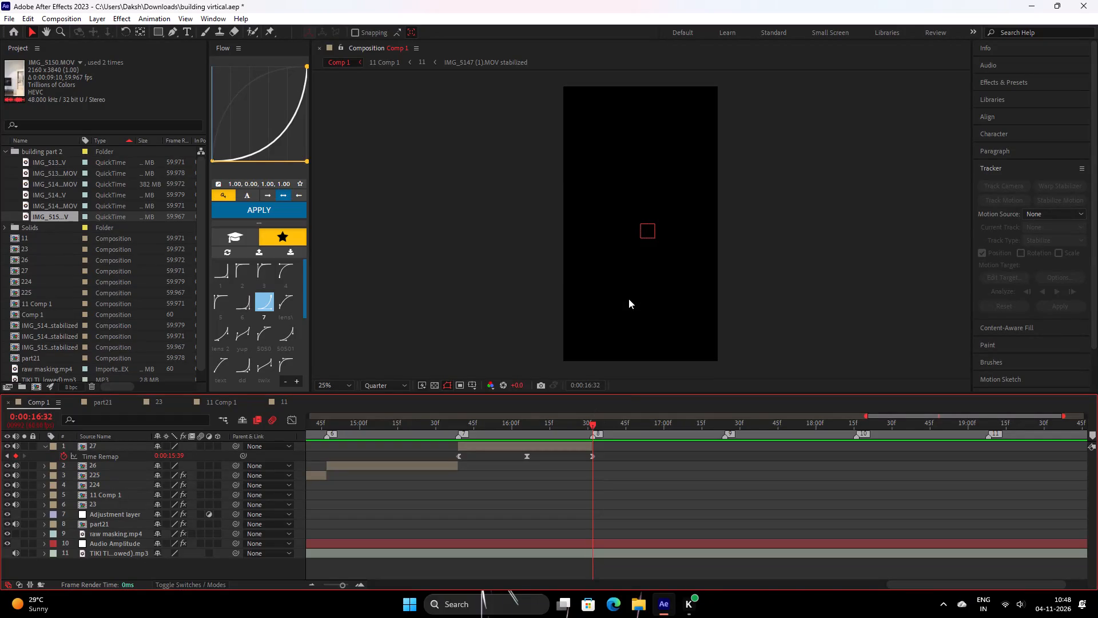
{"action": "left_click_drag", "start_coordinate": [578, 421], "coordinate": [643, 446]}
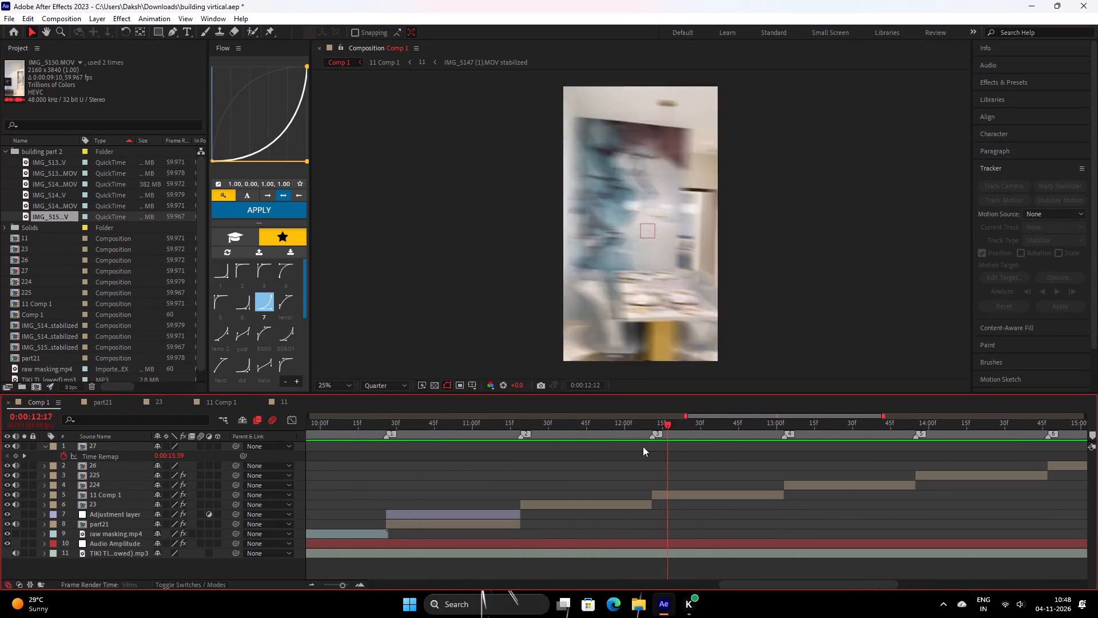
{"action": "left_click_drag", "start_coordinate": [643, 446], "coordinate": [357, 446]}
{"action": "key", "text": "space"}
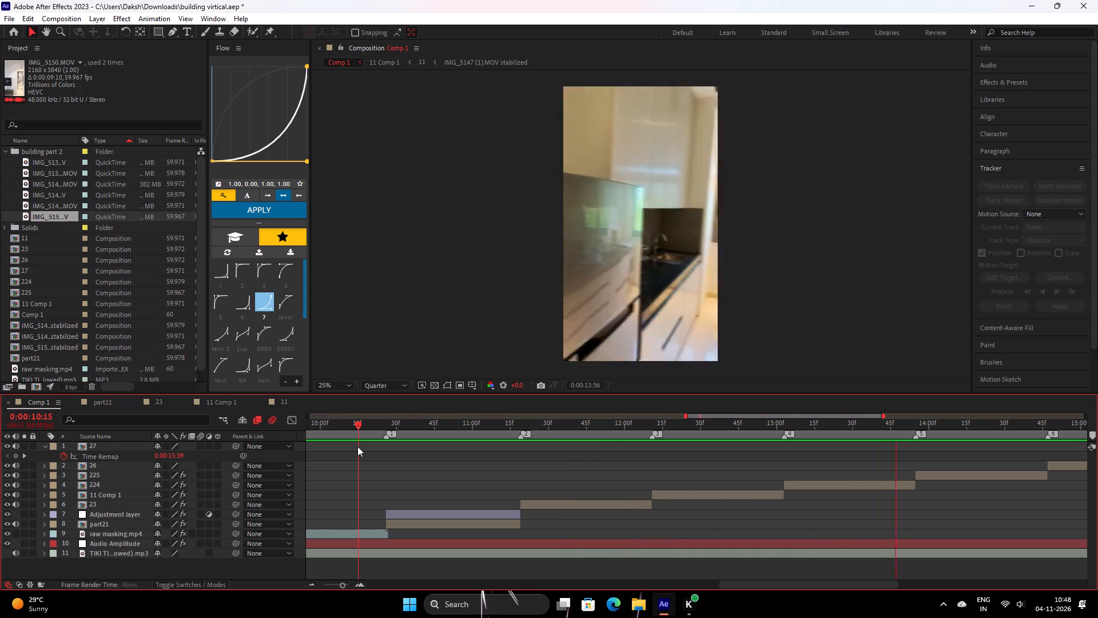
{"action": "key", "text": "space"}
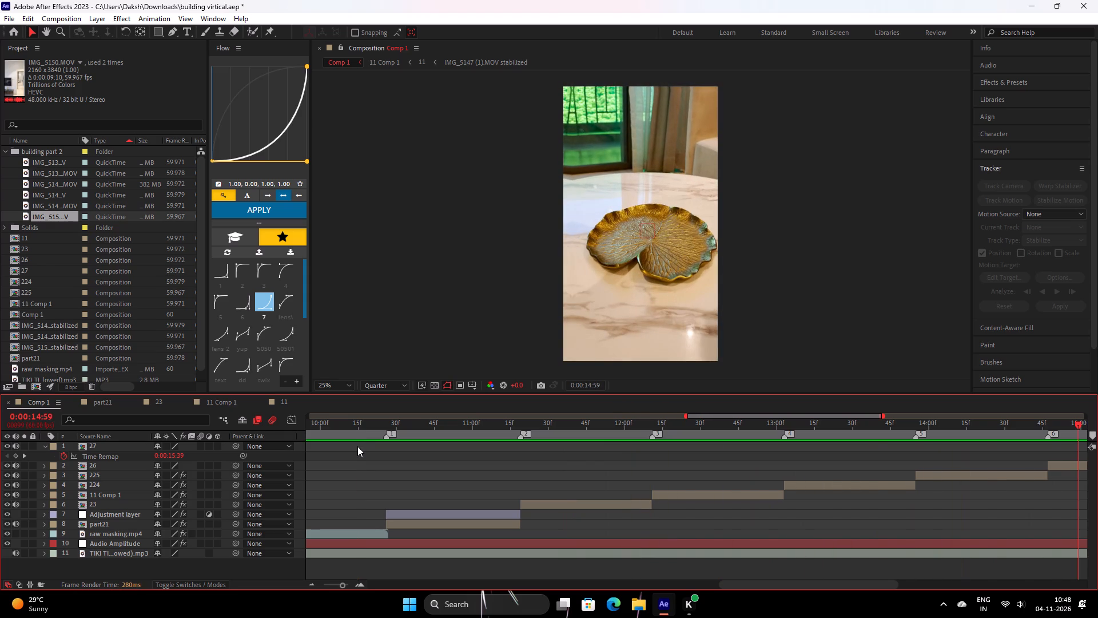
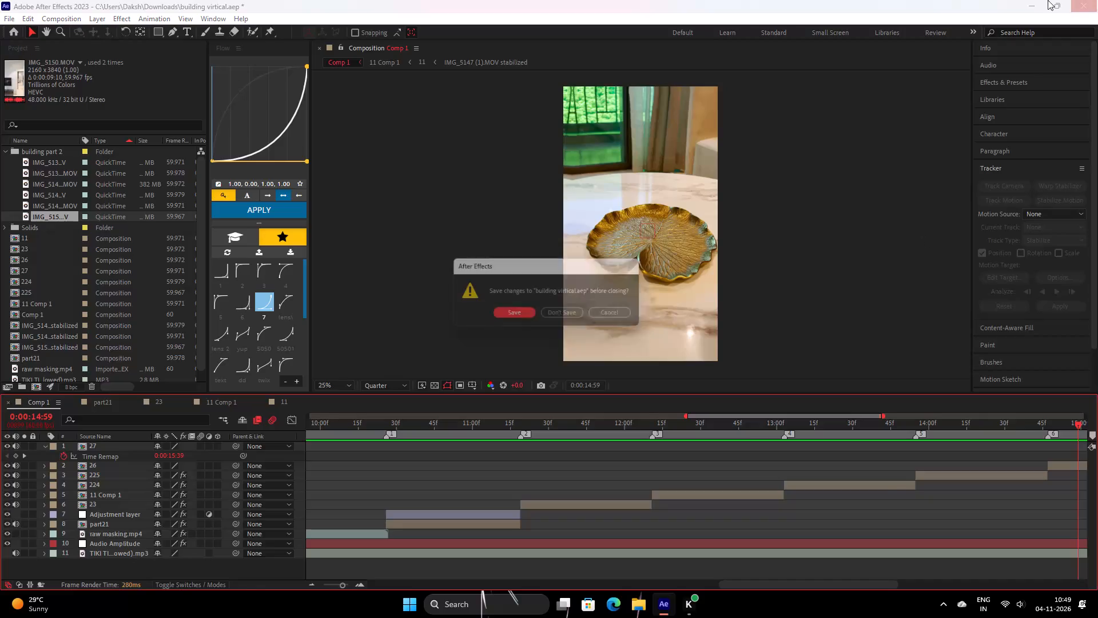
Save the changes to building virtical.aep as part of closing the project.
{"action": "left_click", "coordinate": [523, 314]}
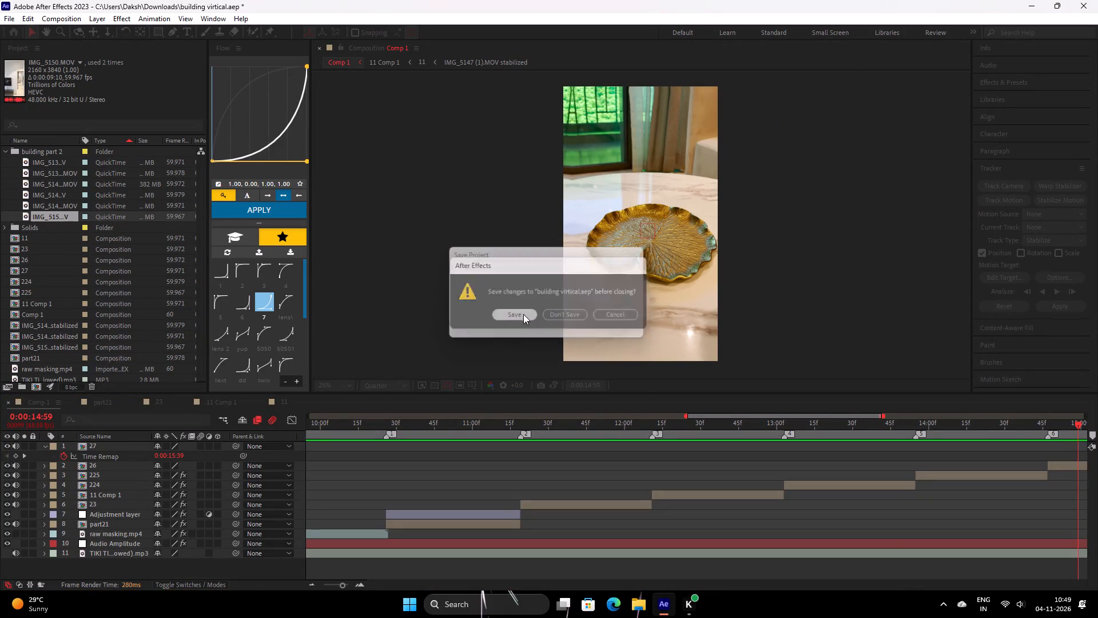